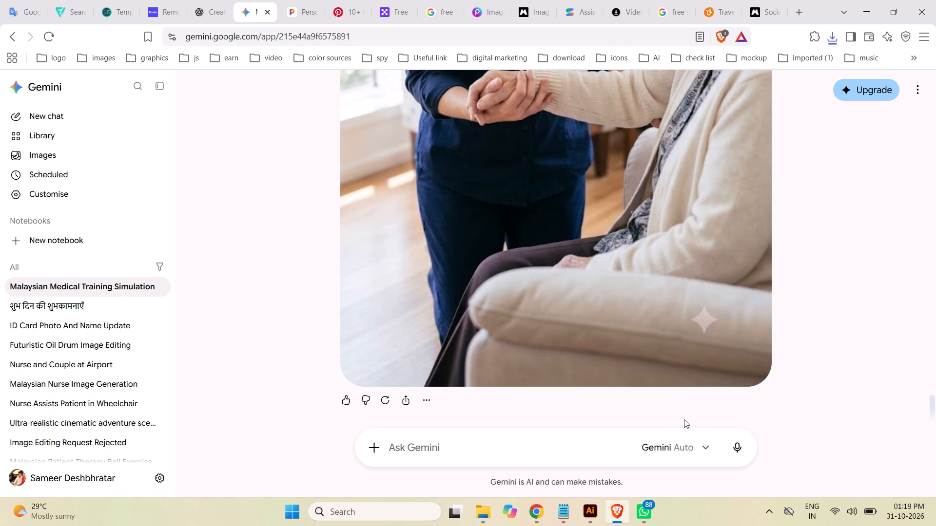
In the Google Translate page's Hindi text, replace the word "कपडे" with "जूते" so the nurse helps with shoes.
left_click(13, 9)
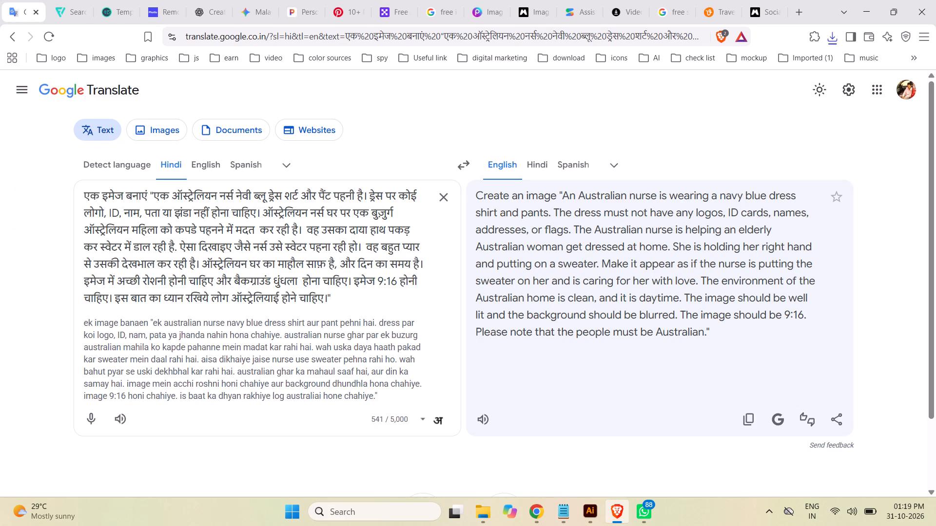
left_click_drag(197, 228, 178, 226)
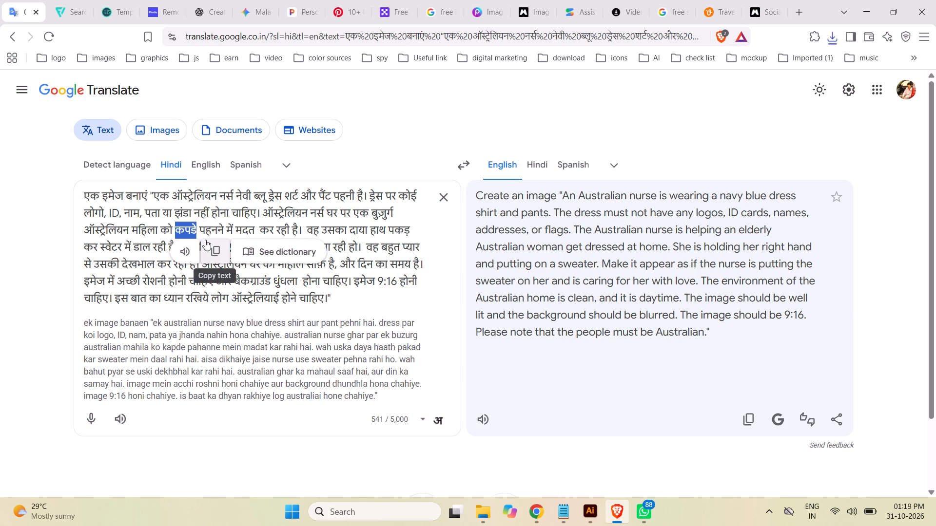
type("jute")
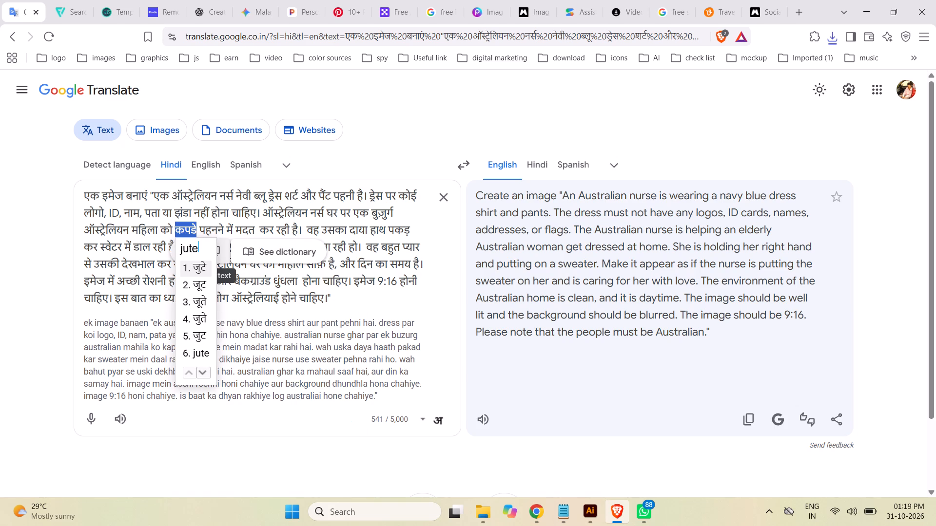
key("Down")
key("Down")
key("space")
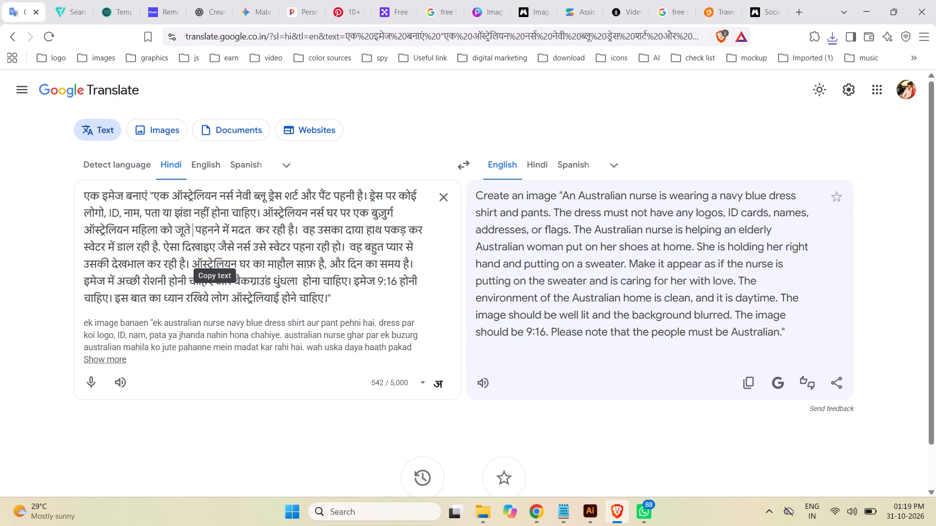
In the Hindi prompt, replace the phrase about holding her right hand for the sweater with "बुजुर्ग महिला के पैरो के पास बैठ के".
left_click_drag(332, 228, 218, 241)
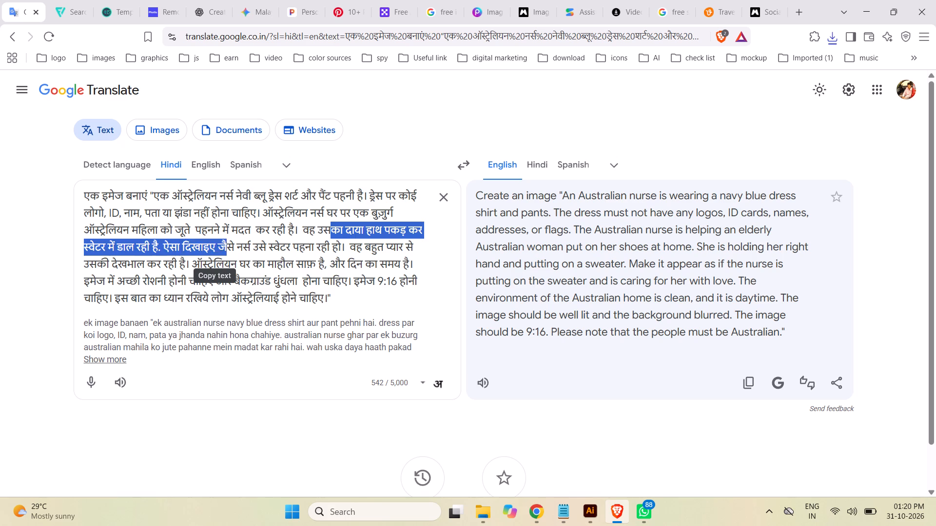
left_click_drag(218, 241, 157, 245)
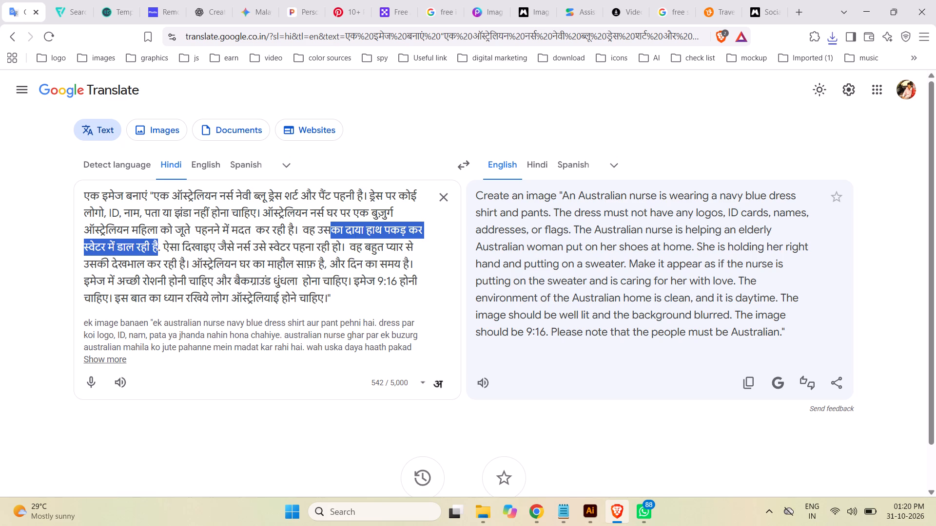
key("BackSpace")
key("space")
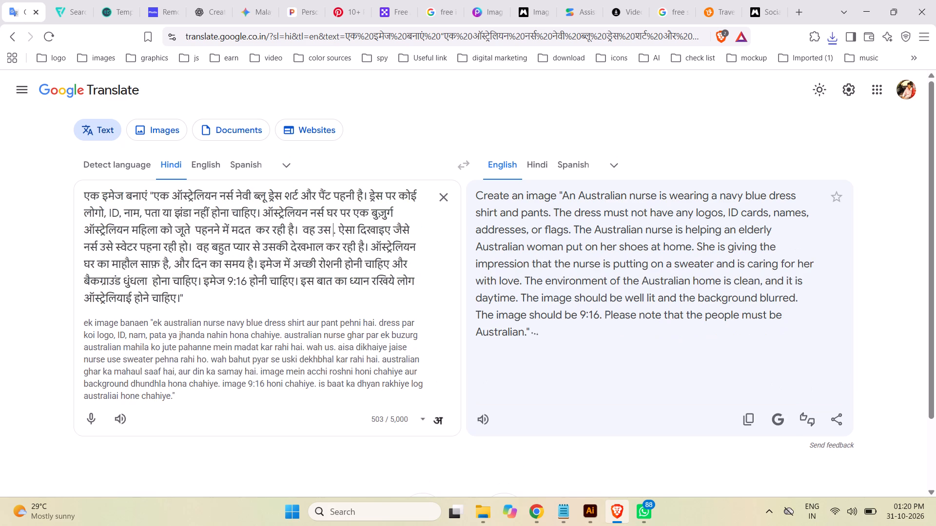
type("bujurg ma")
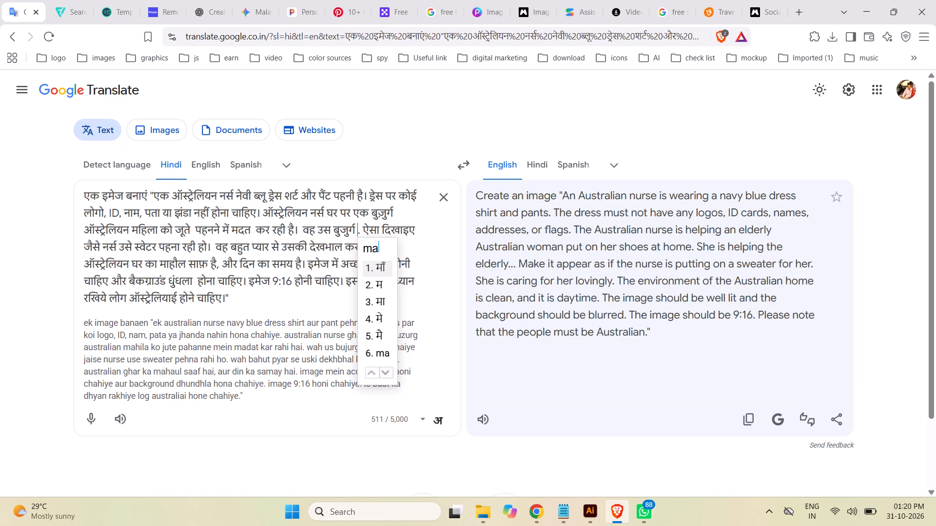
type("hila ke pai")
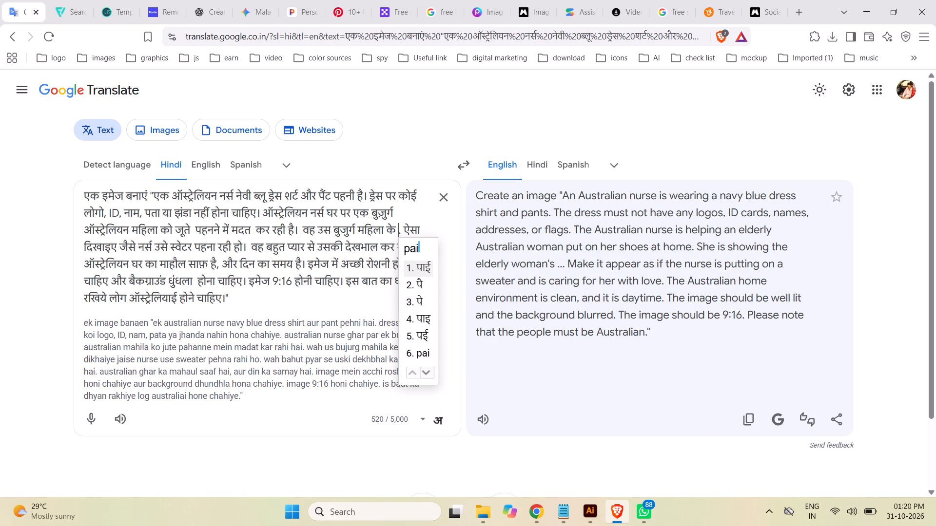
type("reo")
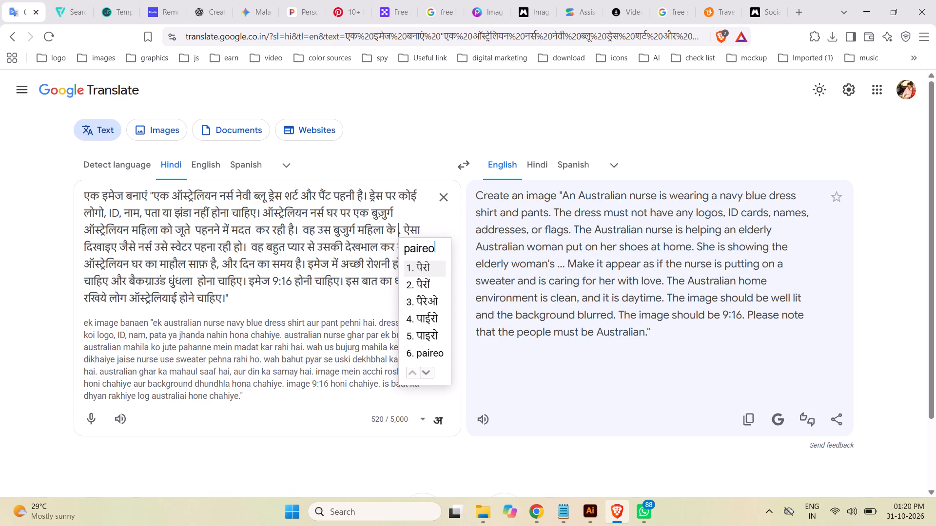
key("space")
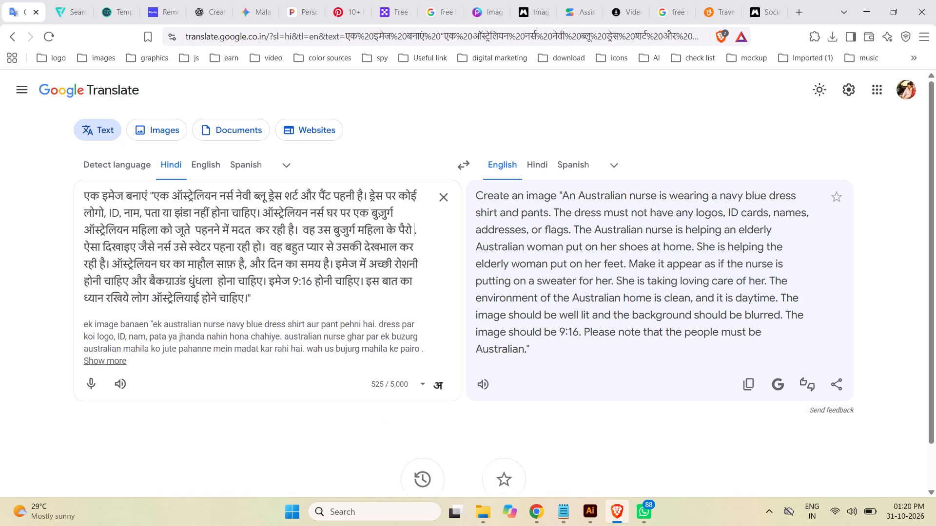
type("ke")
key("space")
type("pass")
key("space")
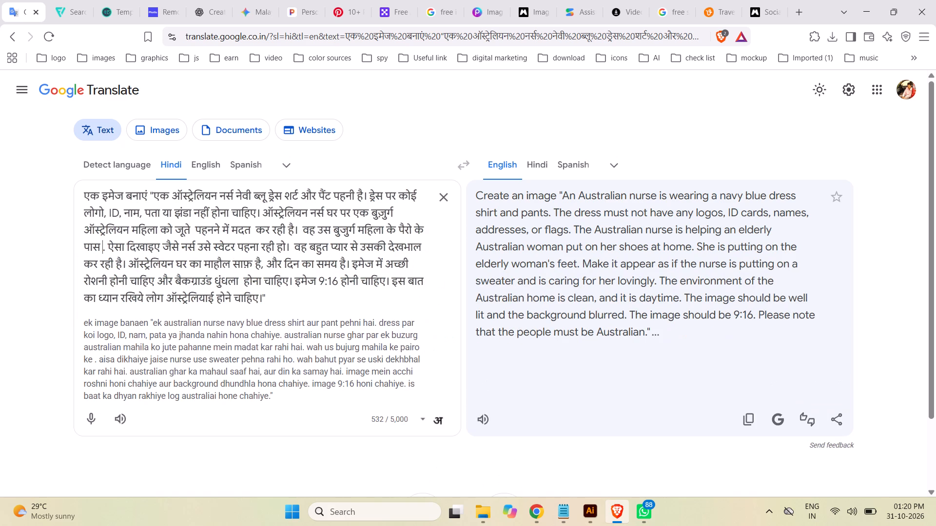
type("bait")
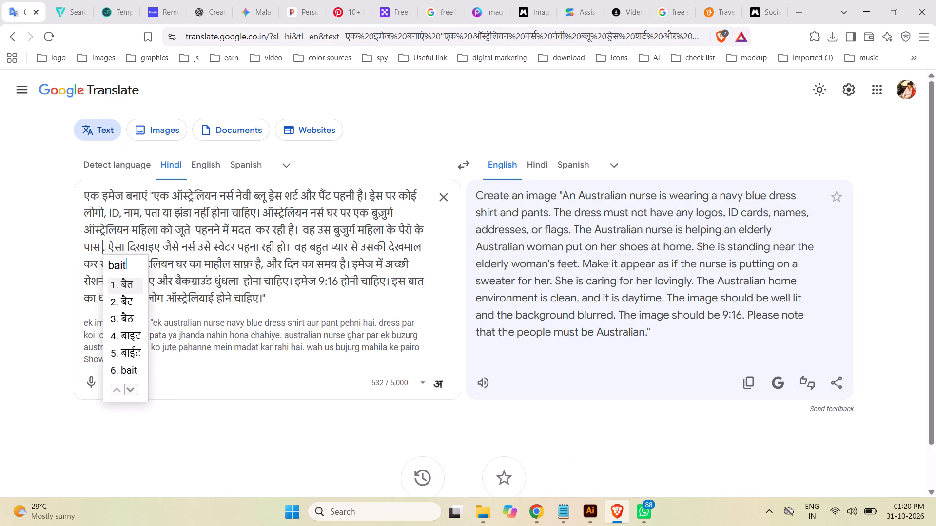
key("h")
key("space")
type("ke")
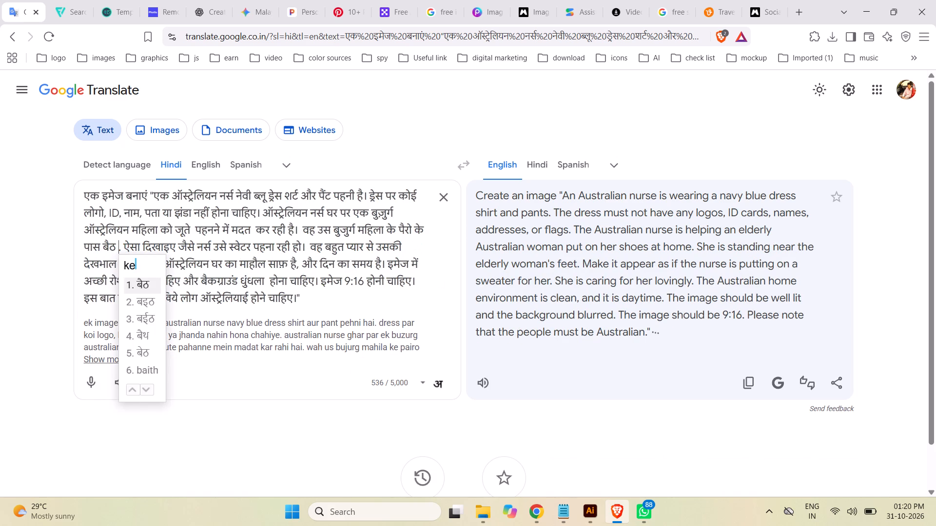
key("space")
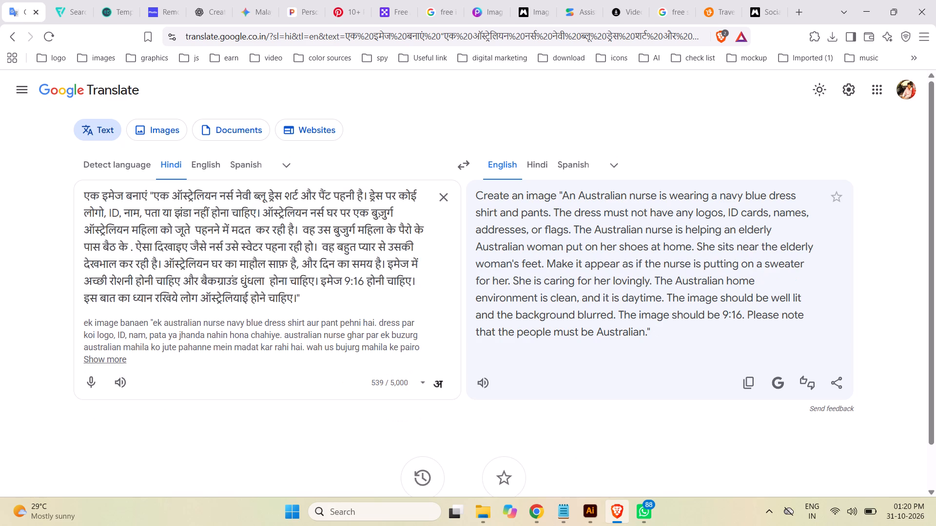
Continue the Hindi sentence with "उसके जूते के फीते बांध रही है" so the nurse ties the woman's shoelaces.
type("us")
type("ke")
key("space")
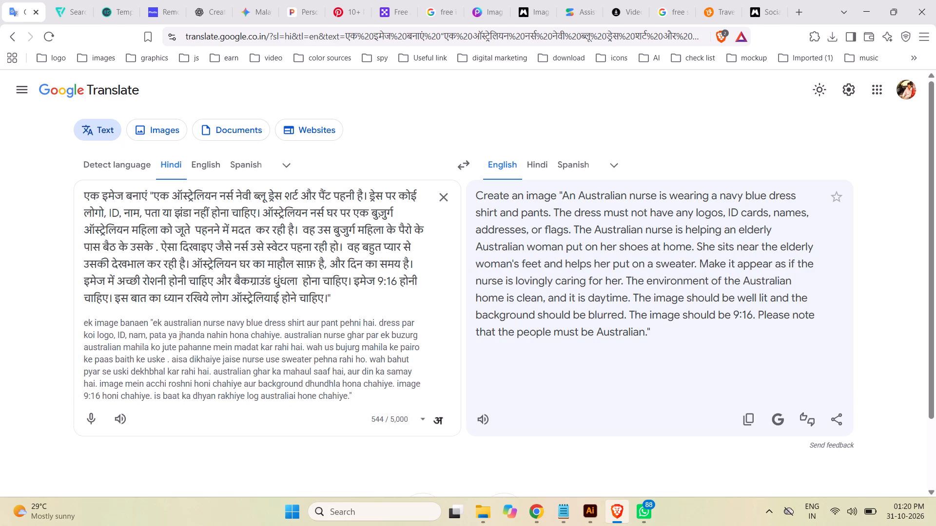
type("ju")
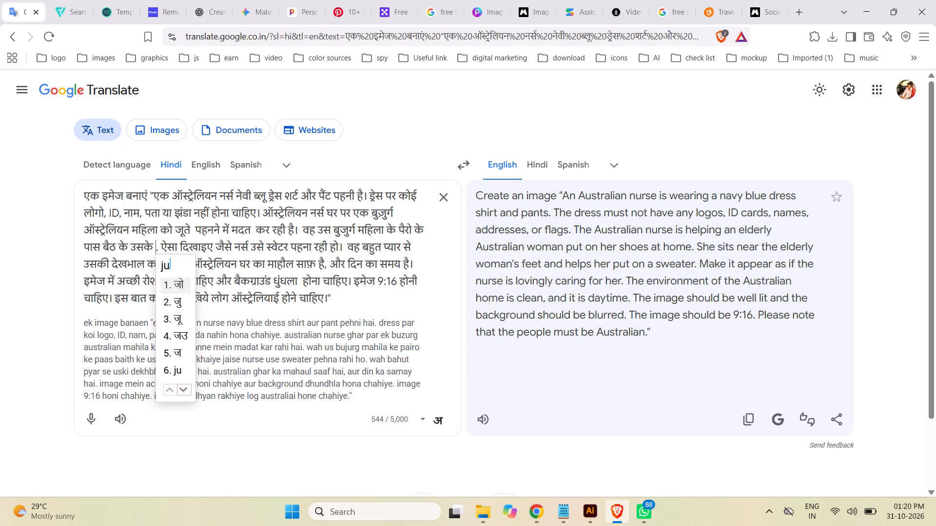
type("te")
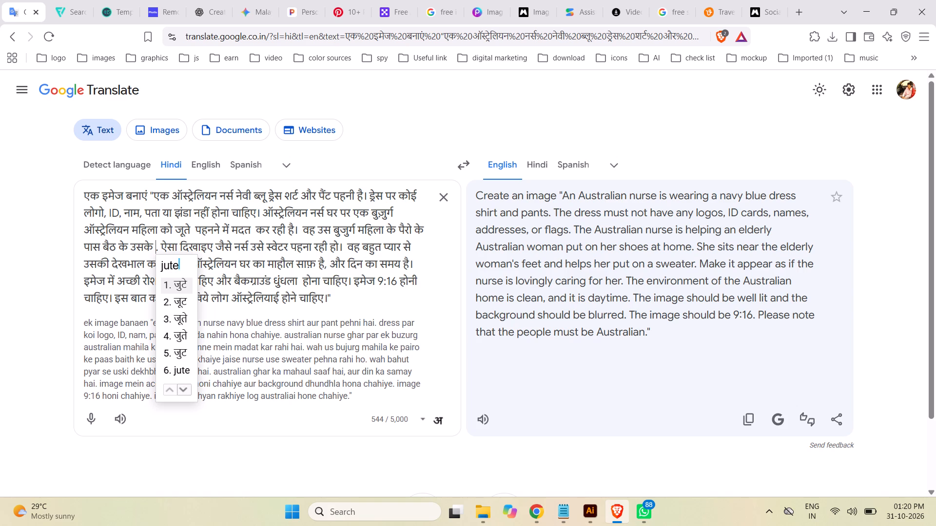
key("Down")
key("Down")
key("space")
type("ke fi")
type("te")
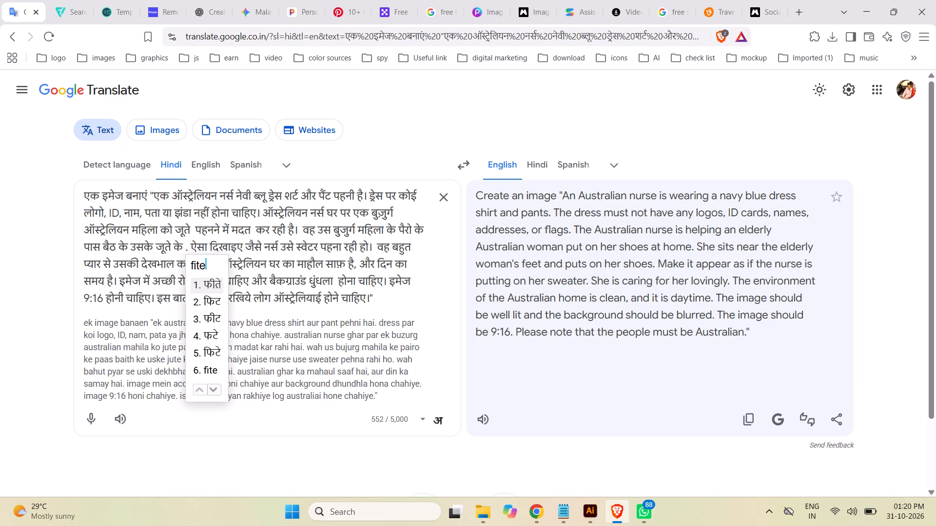
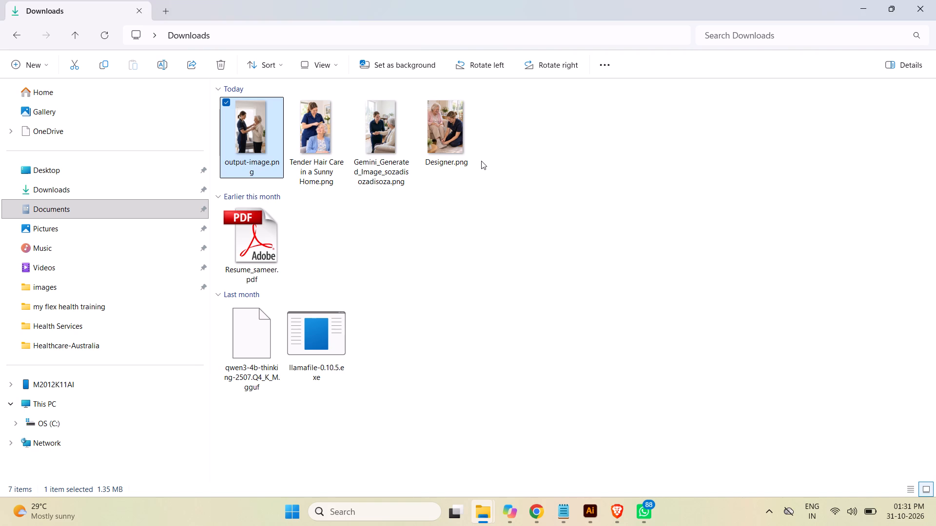
double_click(388, 146)
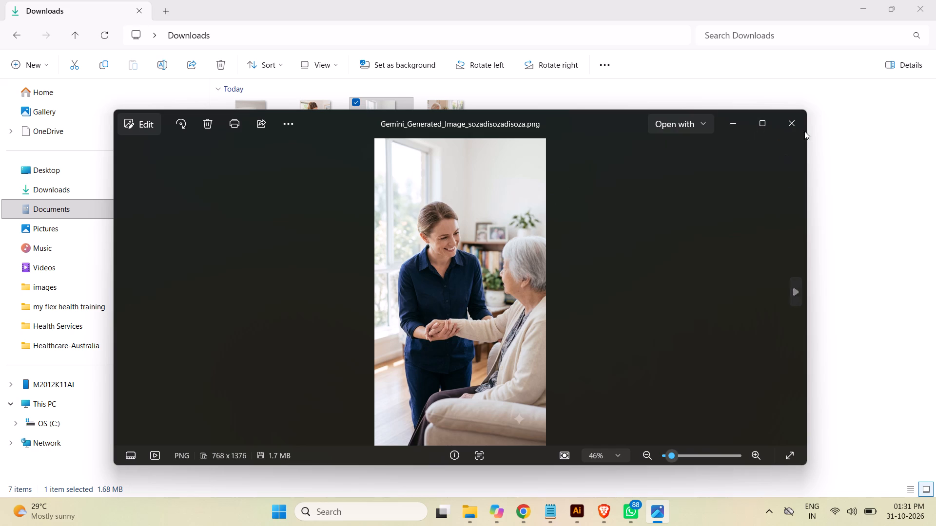
left_click(792, 125)
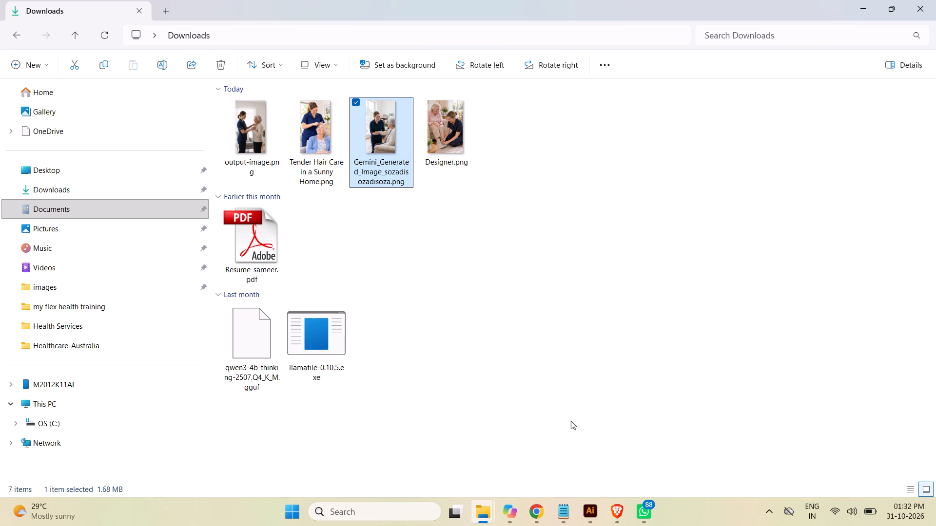
Switch to the Health Services folder and view the Morning Routine.png collage of the nurse and elderly woman.
left_click(485, 513)
left_click(562, 463)
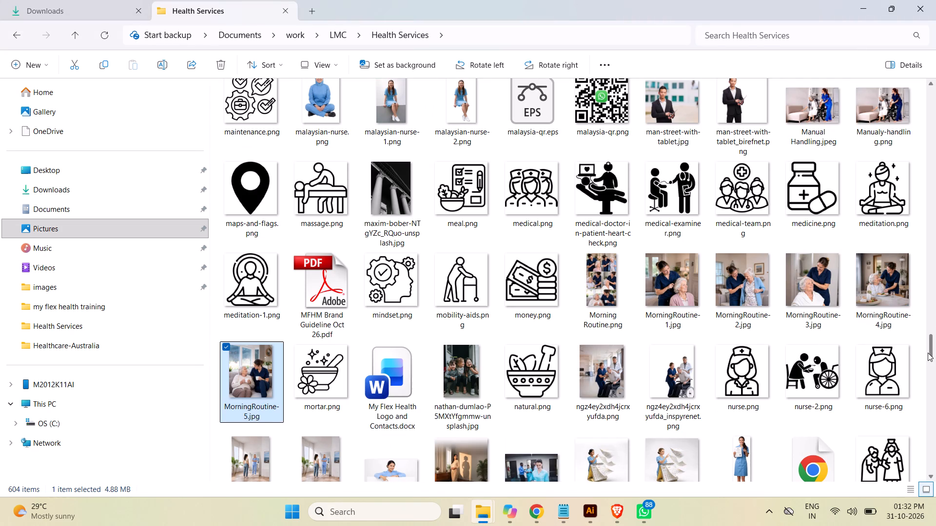
double_click(603, 290)
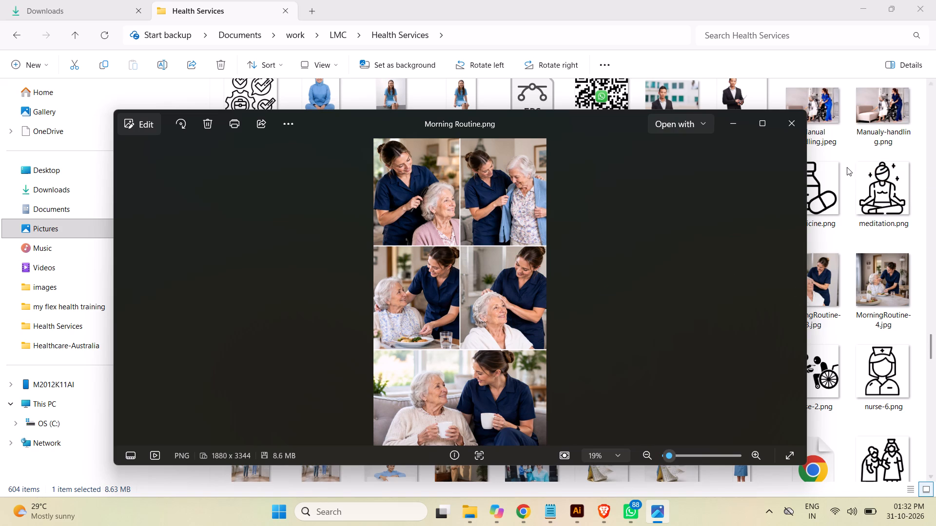
left_click(790, 126)
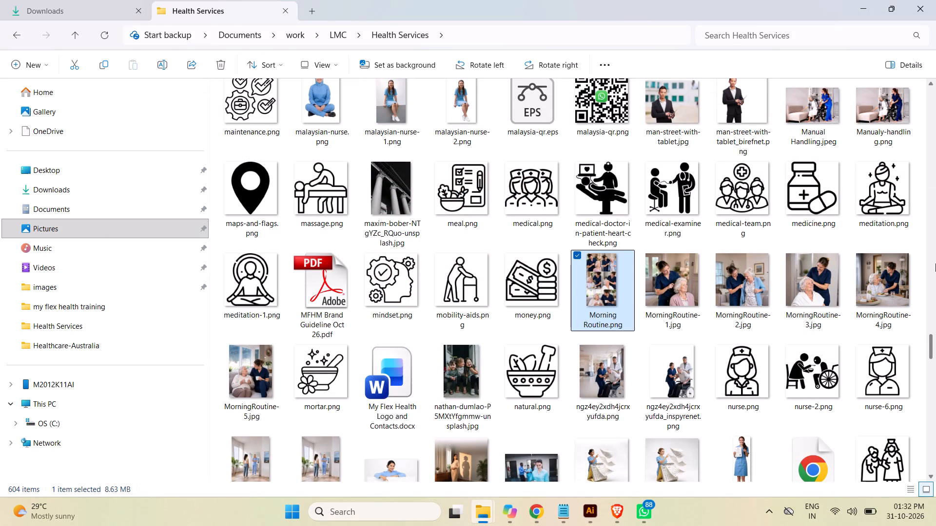
Look through the remaining pictures of the Health Services folder, from Morning Routine.png towards the end of the list.
left_click_drag(930, 342, 929, 342)
left_click_drag(929, 342, 935, 395)
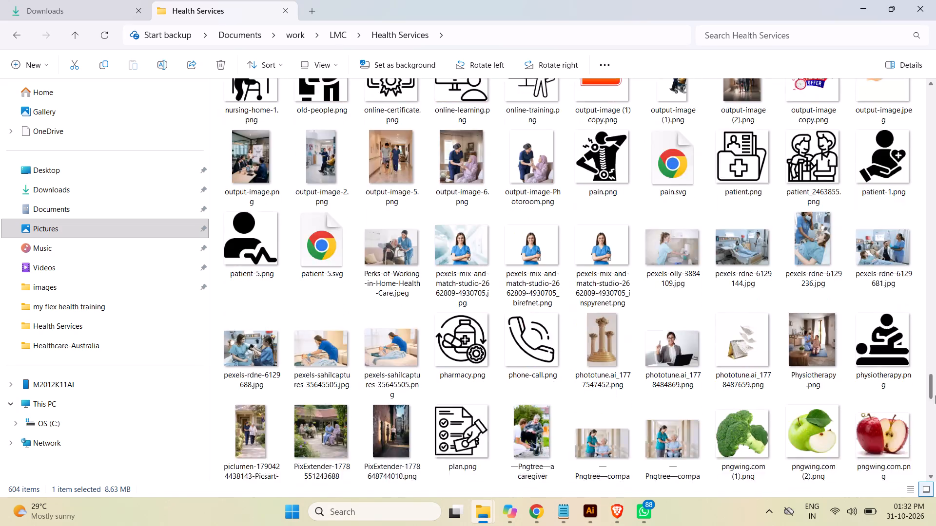
left_click_drag(935, 395, 933, 381)
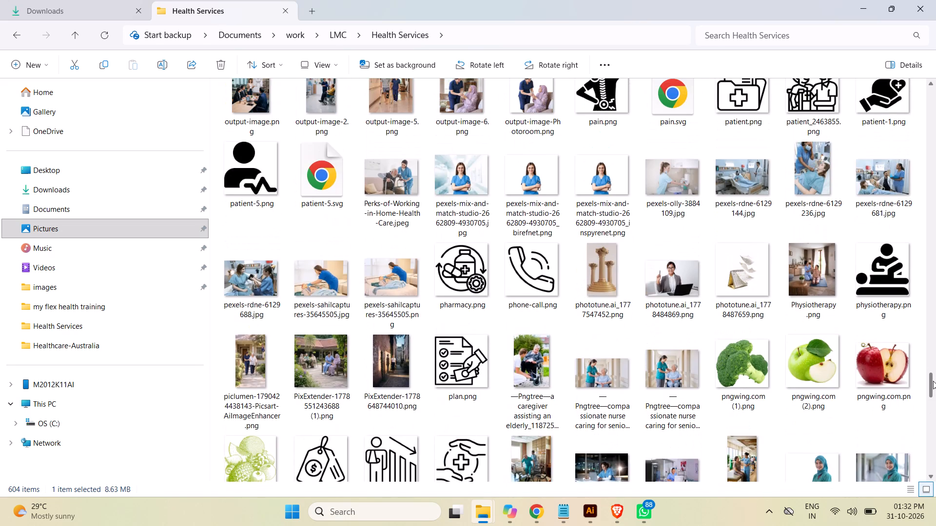
left_click_drag(933, 381, 935, 407)
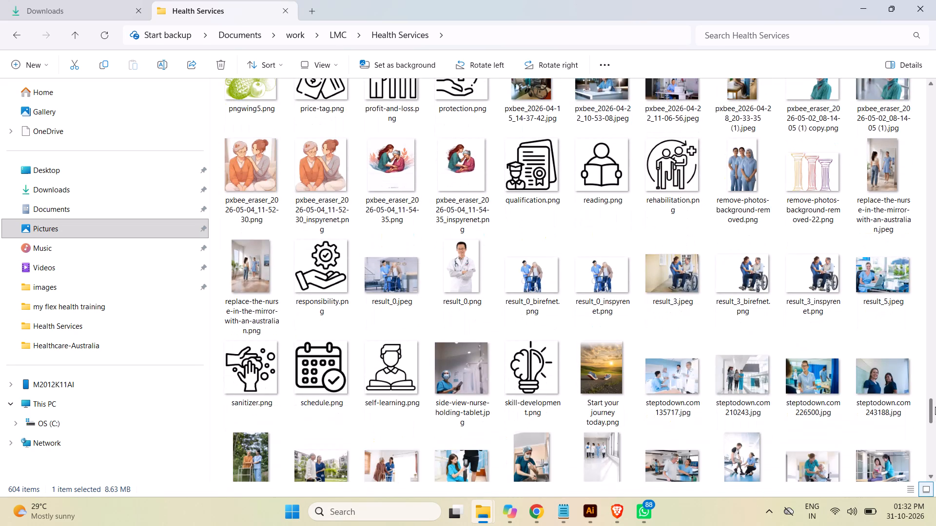
left_click_drag(935, 407, 935, 428)
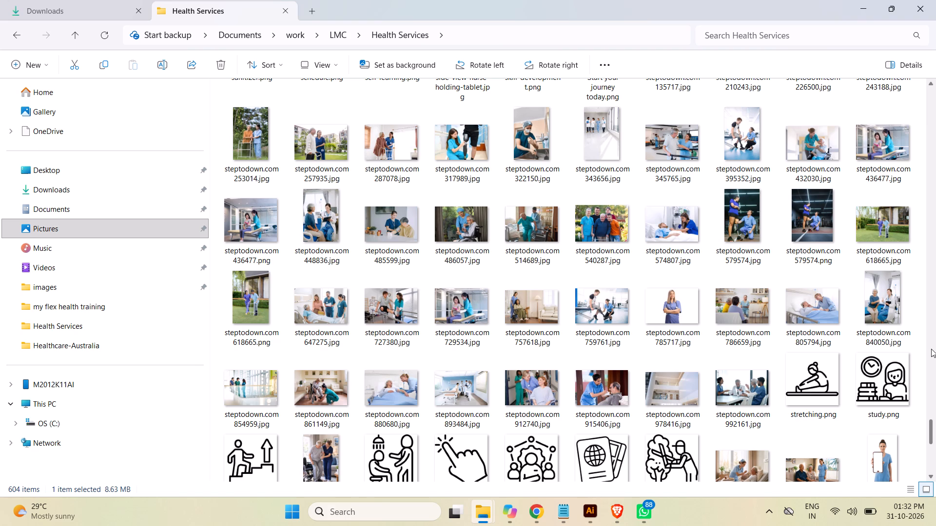
left_click_drag(931, 432, 932, 450)
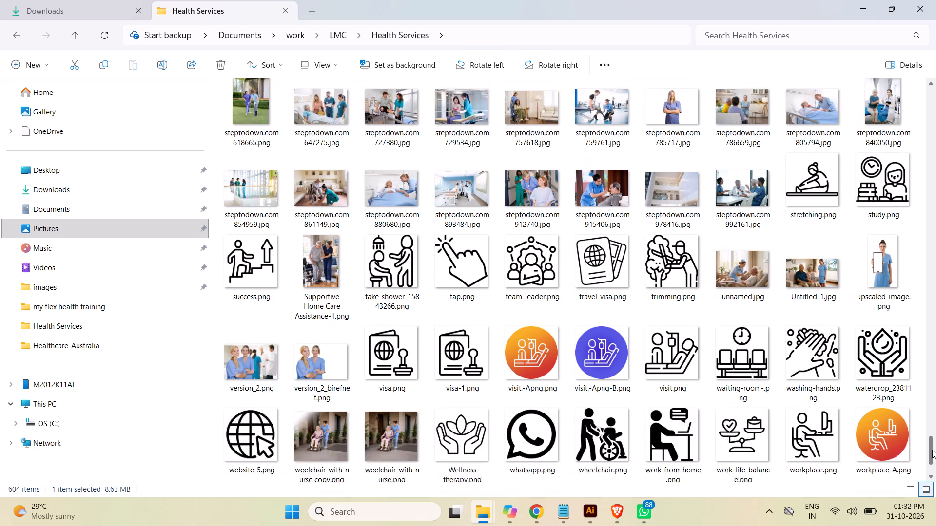
left_click_drag(932, 450, 932, 451)
Switch to Illustrator and check the image frames in the "Get Trained Caregivers at your home" post.
left_click(593, 512)
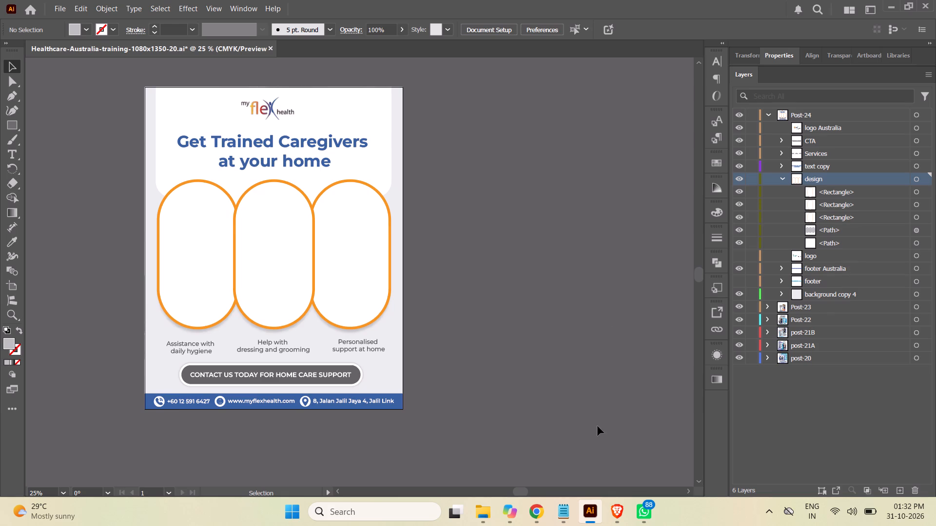
left_click(480, 514)
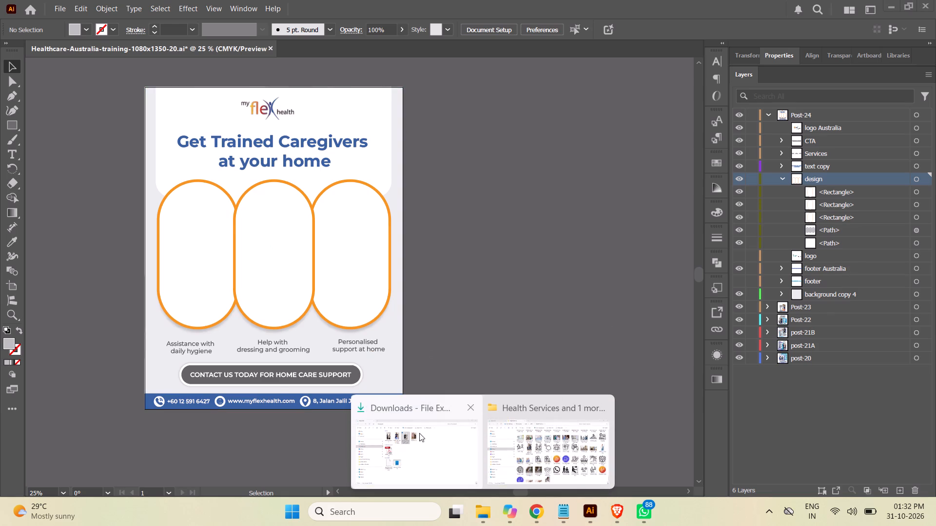
left_click(421, 437)
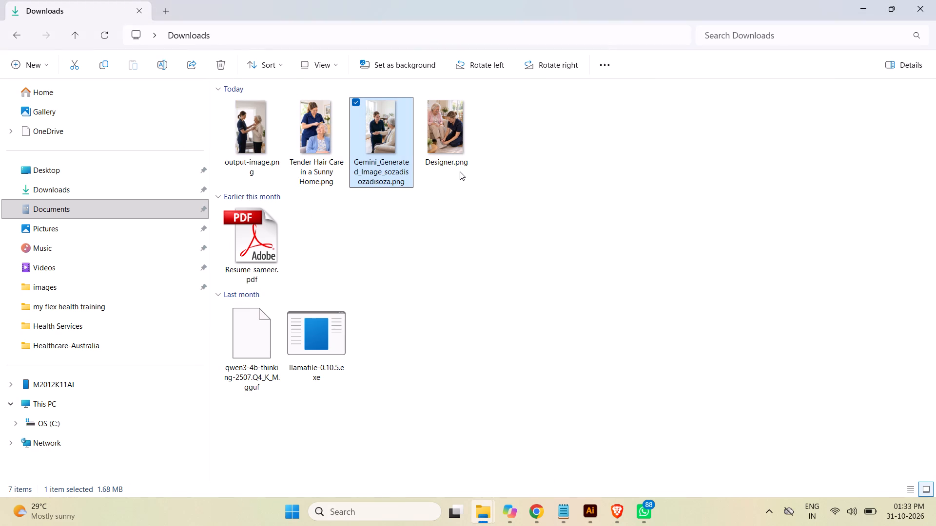
double_click(455, 140)
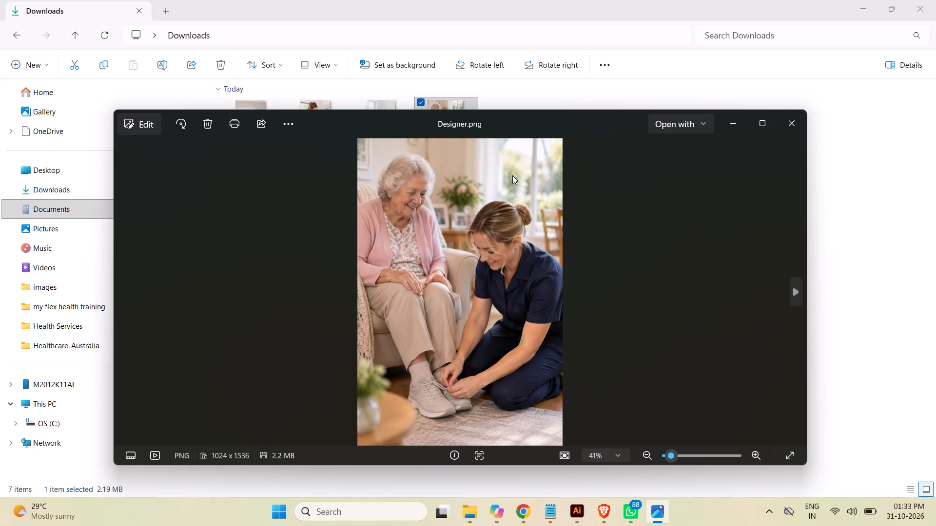
left_click(797, 127)
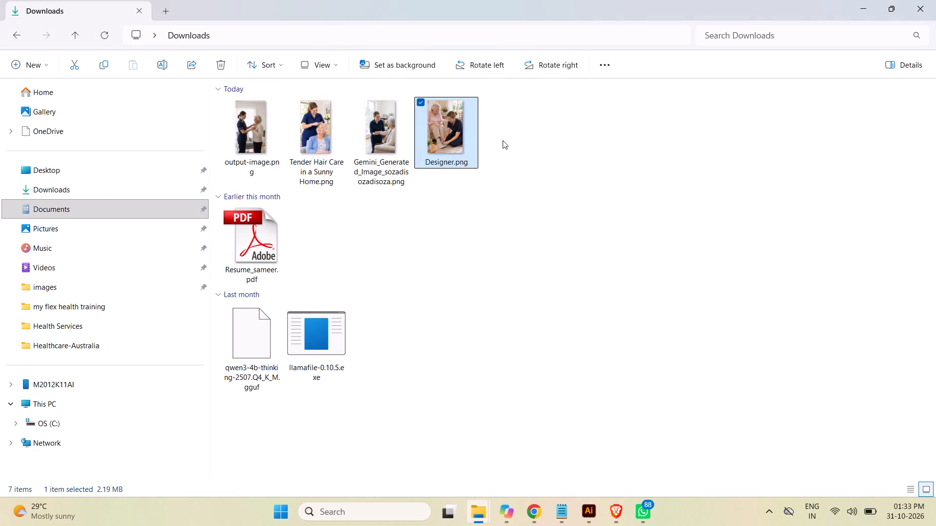
double_click(326, 147)
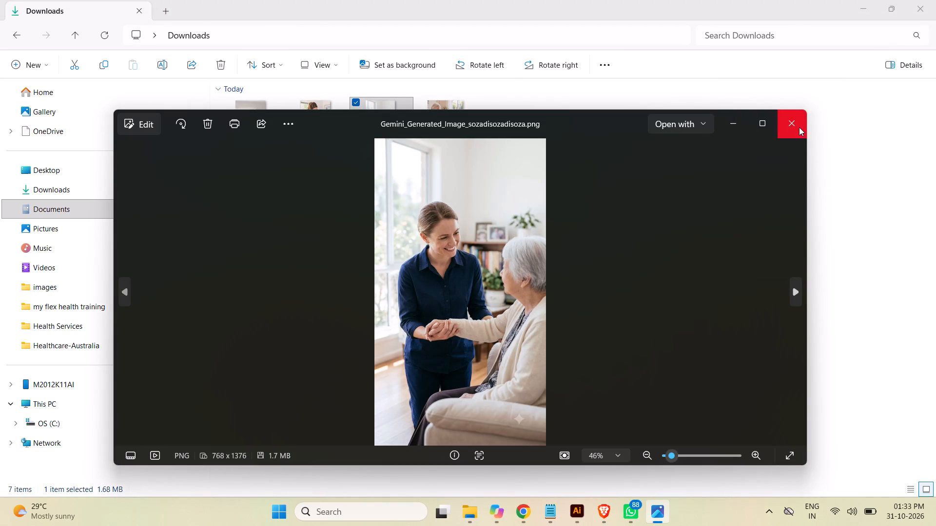
left_click(798, 126)
Open the Gemini-generated hand-holding image from Downloads in Photoshop.
right_click(375, 148)
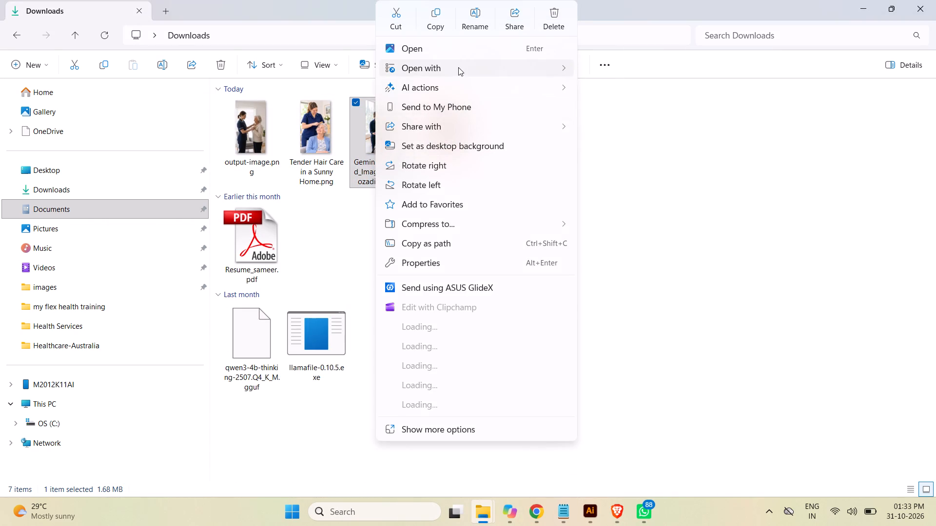
left_click(458, 67)
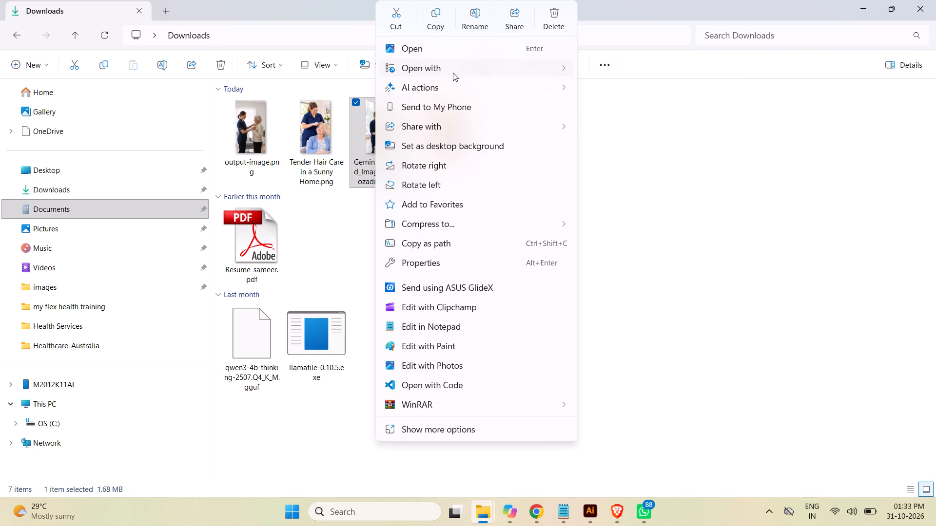
left_click(622, 109)
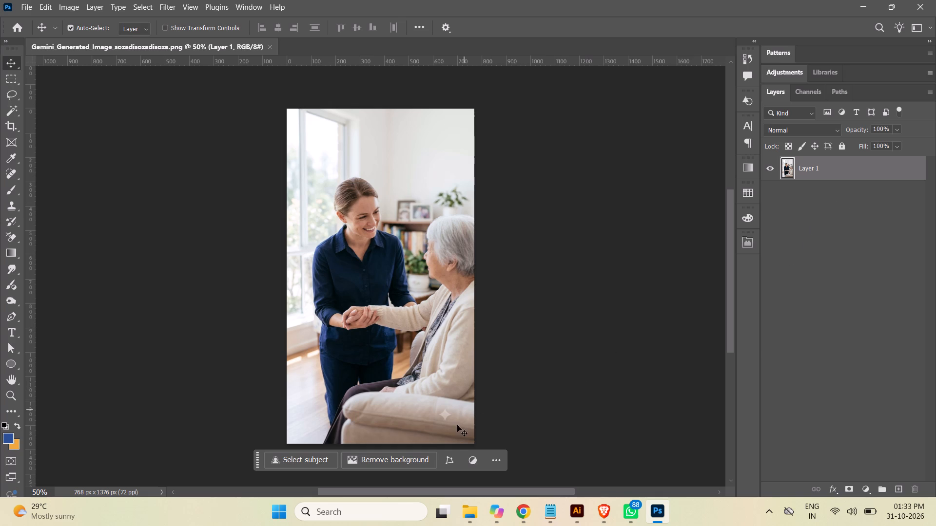
Clone sofa fabric from beside the sparkle watermark over its right half, using the Clone Stamp at brush size 10.
key("z")
left_click_drag(434, 407, 479, 434)
left_click_drag(479, 434, 566, 447)
left_click(556, 435)
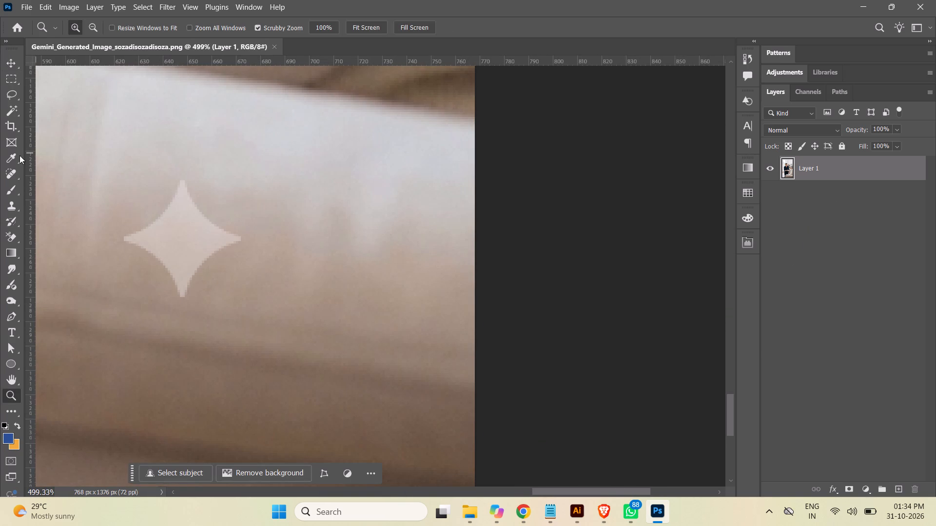
left_click(12, 206)
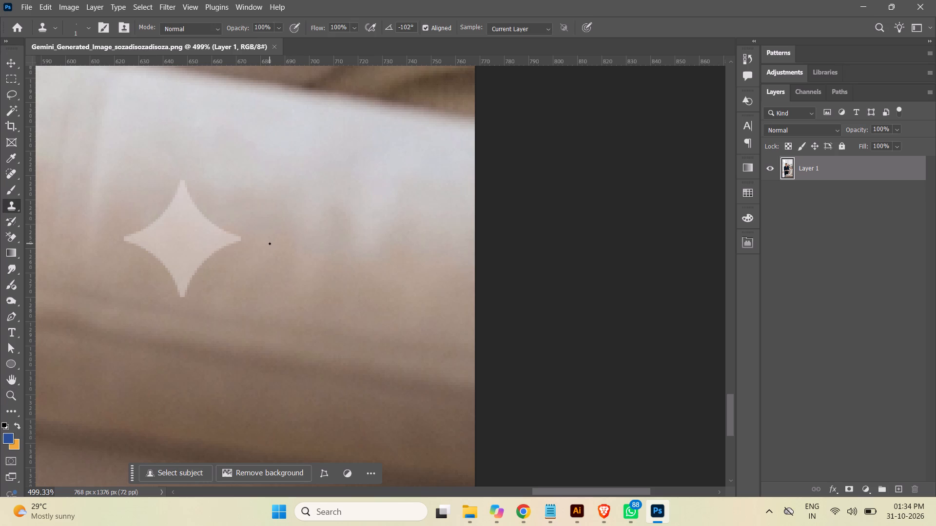
key("bracketright")
key("bracketright")
key("bracketright")
key("bracketright")
key("bracketright")
key("bracketright")
key("bracketright")
key("bracketright")
key("bracketright")
key("bracketright")
key("bracketright")
key("bracketright")
key("bracketright")
key("bracketright")
key("bracketright")
key("bracketright")
key("bracketright")
key("bracketright")
key("bracketright")
key("bracketright")
key("bracketright")
key("bracketright")
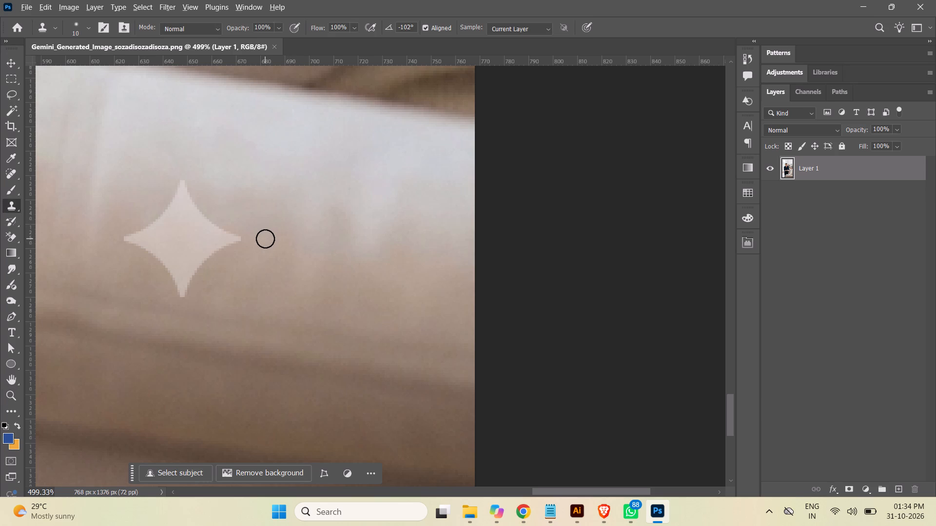
left_click(265, 239, "alt")
left_click(247, 239)
left_click(241, 239)
left_click(241, 239)
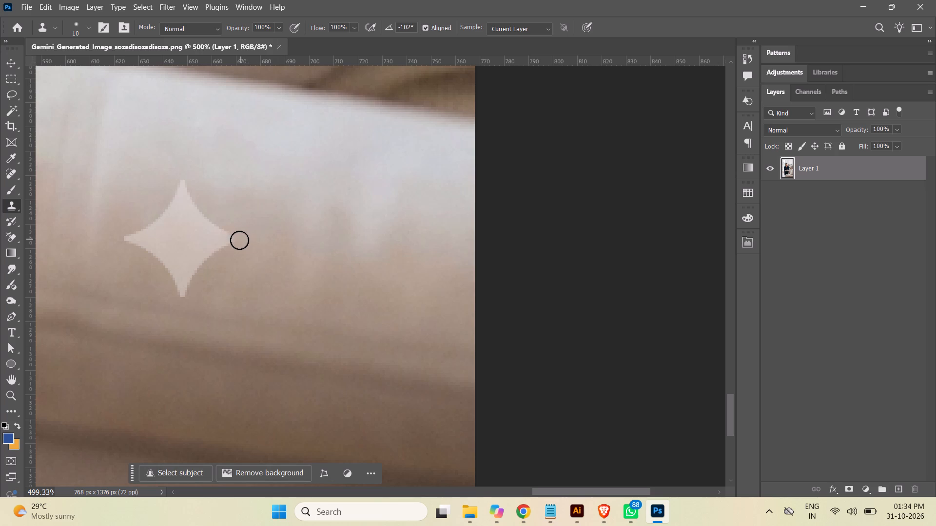
left_click_drag(238, 244, 237, 251)
left_click_drag(233, 227, 233, 268)
left_click_drag(230, 217, 223, 274)
left_click_drag(223, 274, 223, 274)
left_click_drag(221, 213, 219, 277)
left_click_drag(219, 215, 210, 285)
left_click_drag(207, 210, 203, 291)
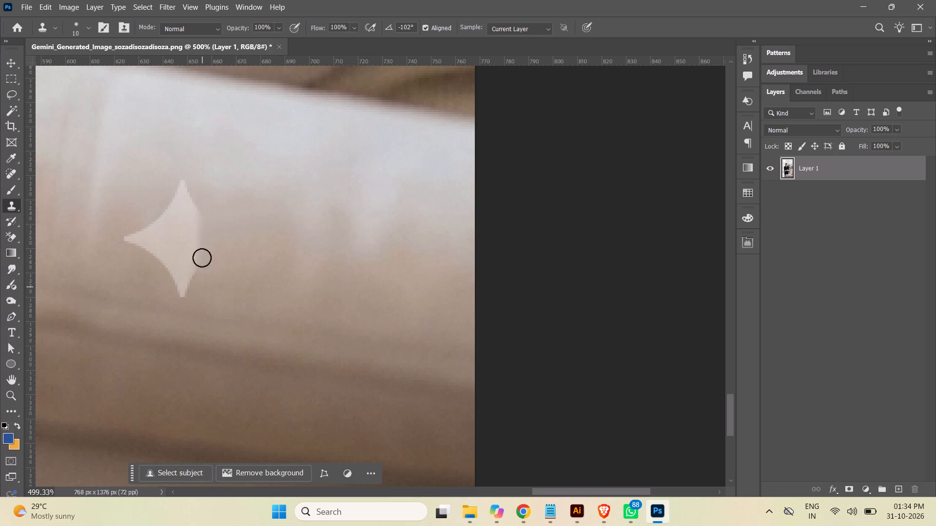
left_click_drag(206, 199, 196, 302)
left_click_drag(184, 183, 184, 295)
left_click_drag(203, 199, 184, 307)
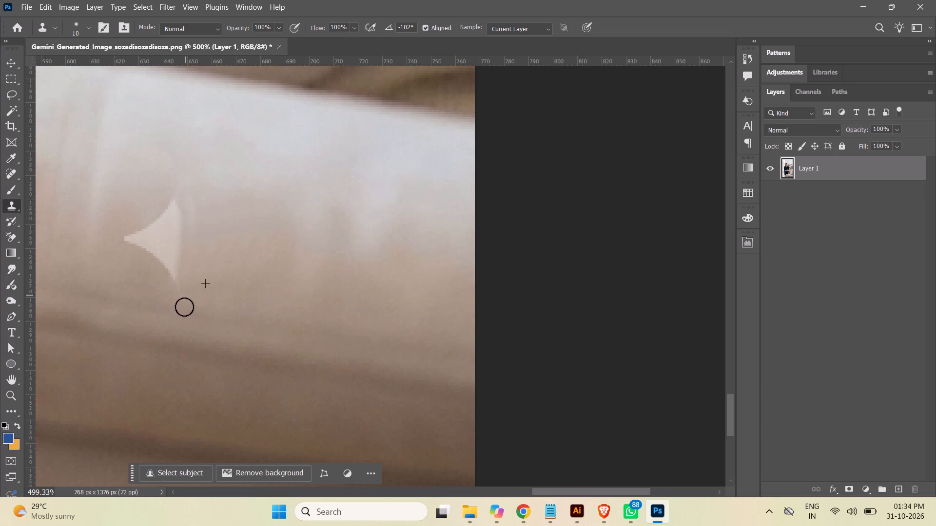
Clone the sofa texture over the remaining left half of the sparkle watermark, out to its left tip.
left_click_drag(184, 307, 184, 308)
left_click_drag(202, 205, 188, 301)
left_click_drag(188, 205, 191, 303)
left_click_drag(180, 194, 173, 290)
left_click_drag(174, 202, 169, 302)
left_click_drag(175, 196, 157, 271)
left_click_drag(163, 206, 163, 273)
left_click_drag(156, 214, 149, 274)
left_click_drag(152, 220, 144, 261)
left_click_drag(146, 220, 142, 259)
left_click_drag(141, 221, 138, 255)
left_click_drag(139, 224, 134, 253)
left_click_drag(131, 226, 129, 247)
left_click_drag(125, 236, 124, 245)
left_click(122, 244)
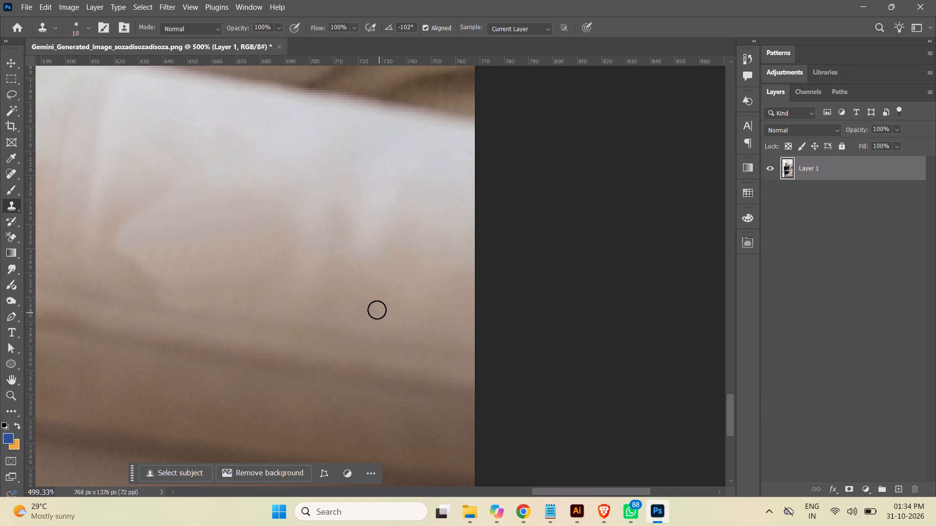
Save the retouched hand-holding image and close it.
key("ctrl+s")
left_click(274, 46)
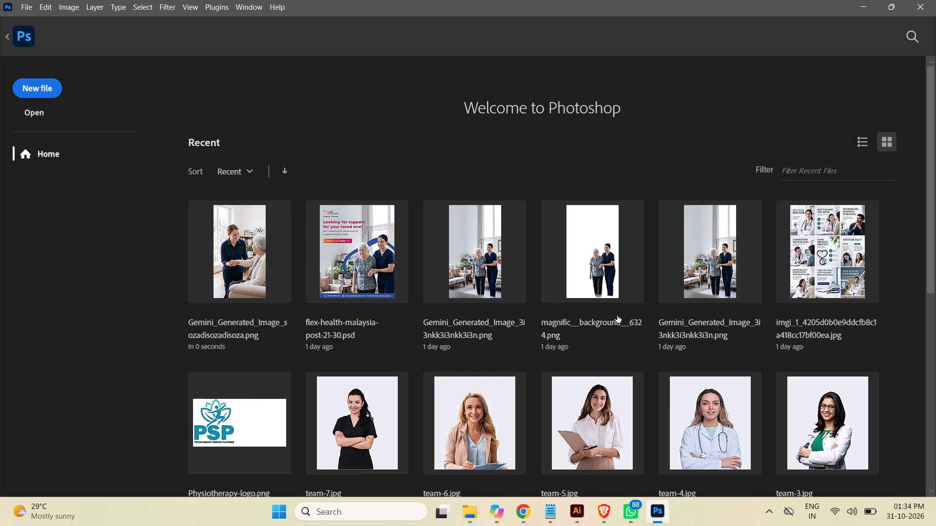
Switch to the Downloads folder in File Explorer and rename Designer.png as Designer-222.
left_click(476, 507)
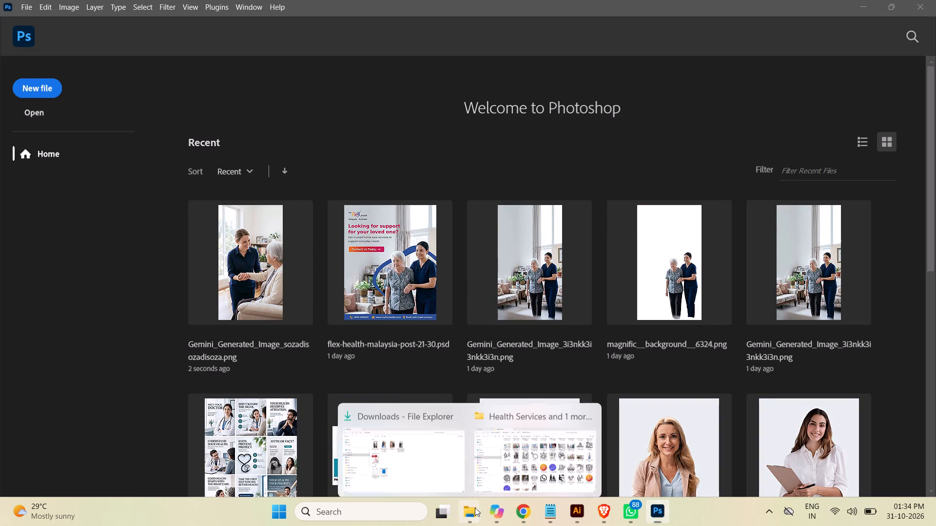
left_click(423, 467)
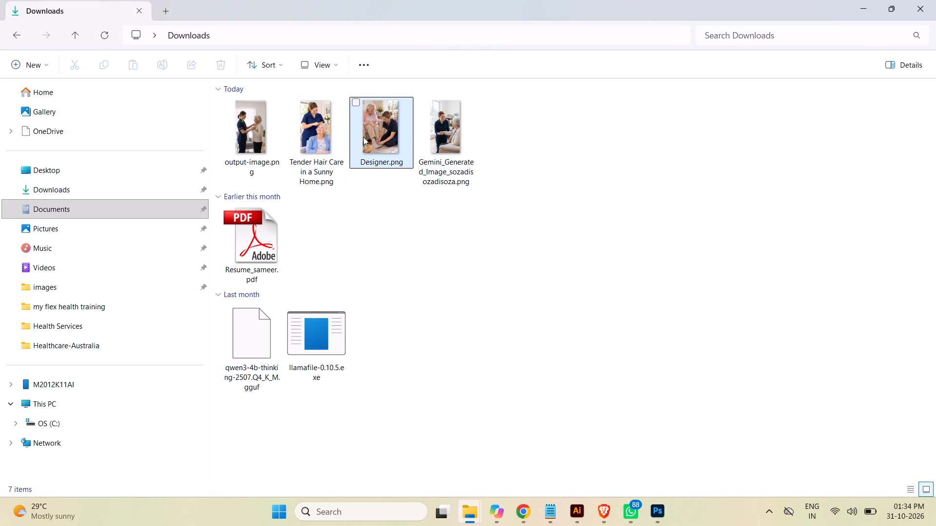
left_click_drag(487, 166, 405, 152)
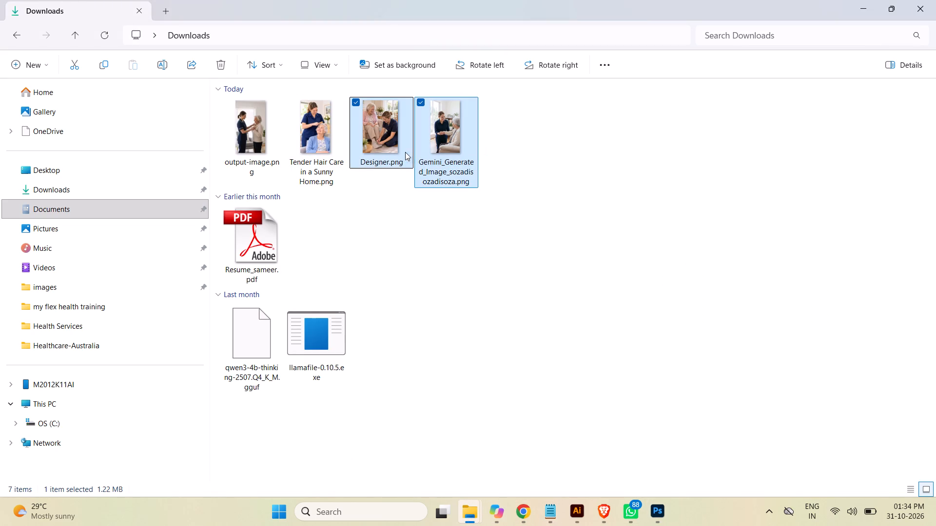
left_click(557, 192)
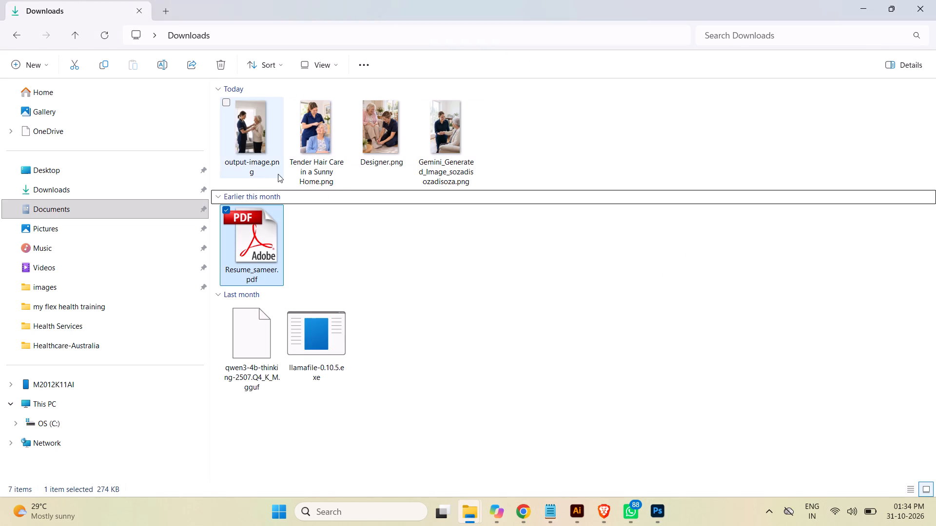
right_click(389, 161)
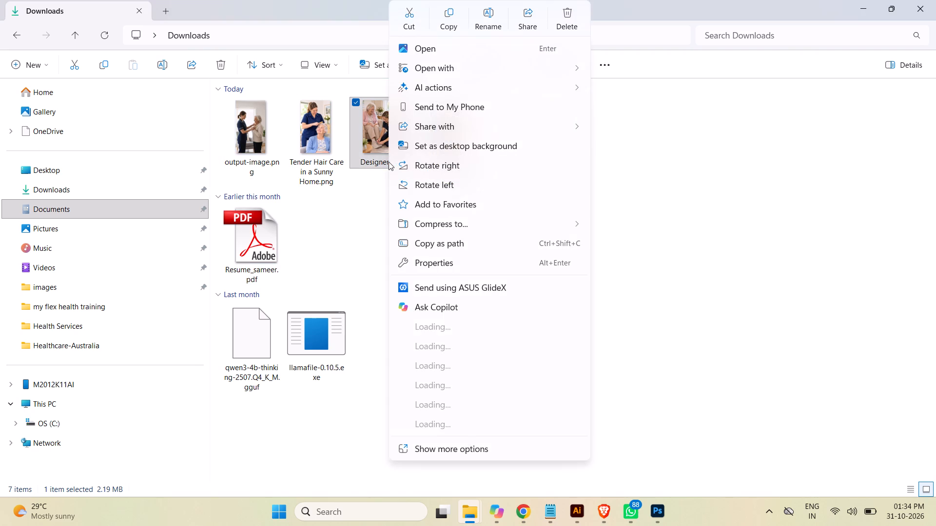
left_click(496, 16)
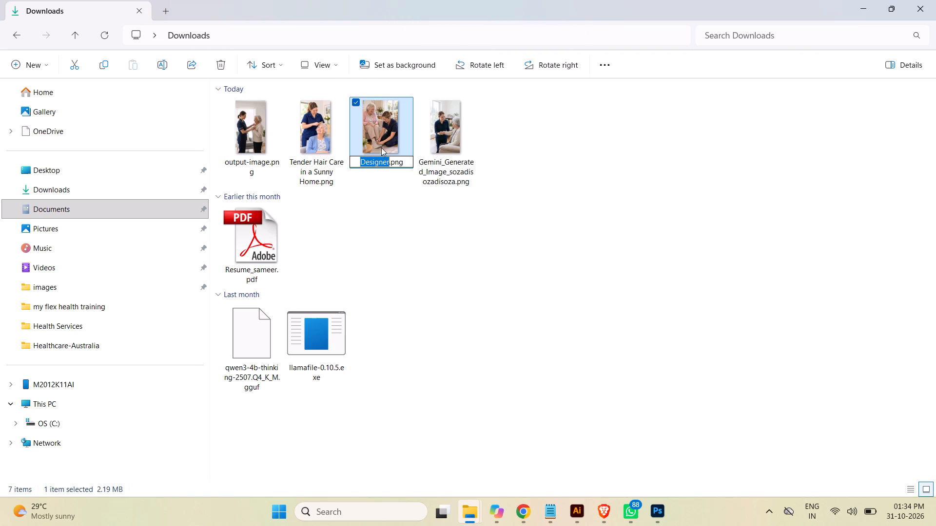
key("ctrl+c")
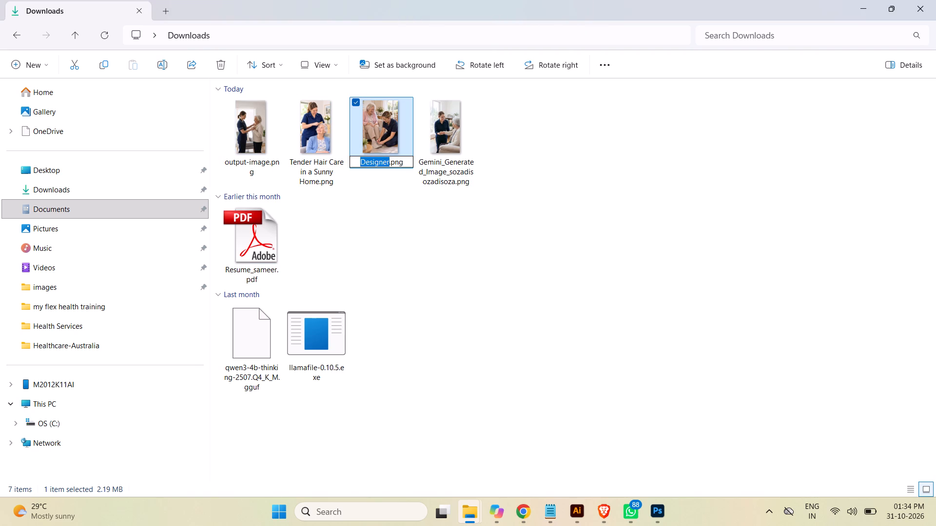
left_click(388, 159)
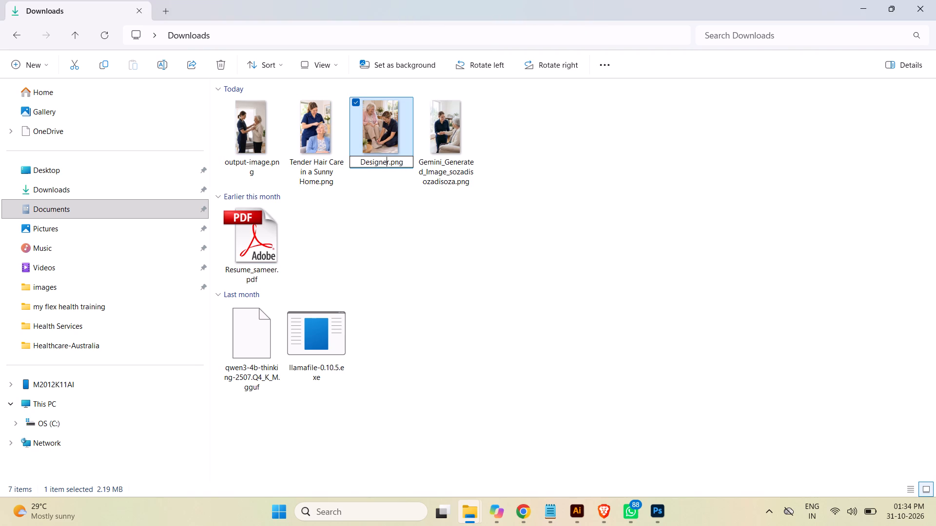
key("Right")
key("minus")
type("222")
Rename output-image.png in Downloads as Designer-3333.
left_click(256, 152)
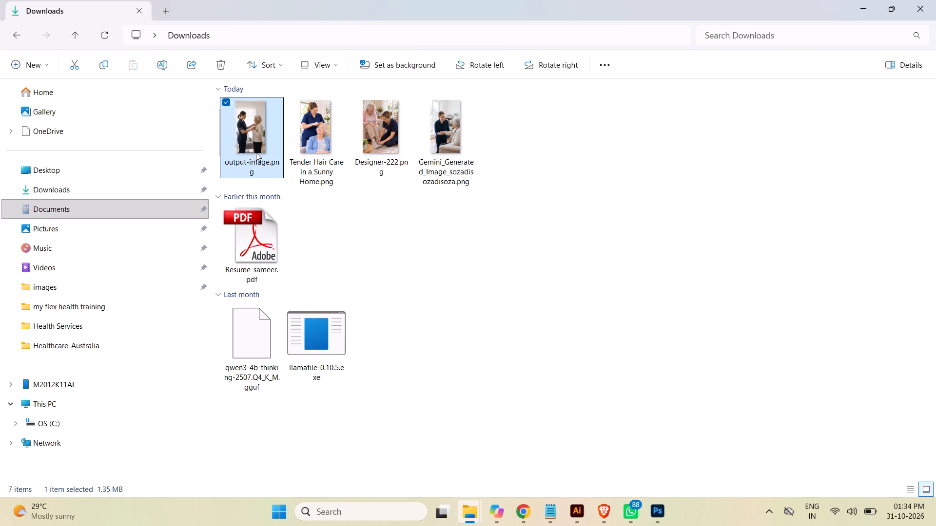
key("F2")
key("ctrl+v")
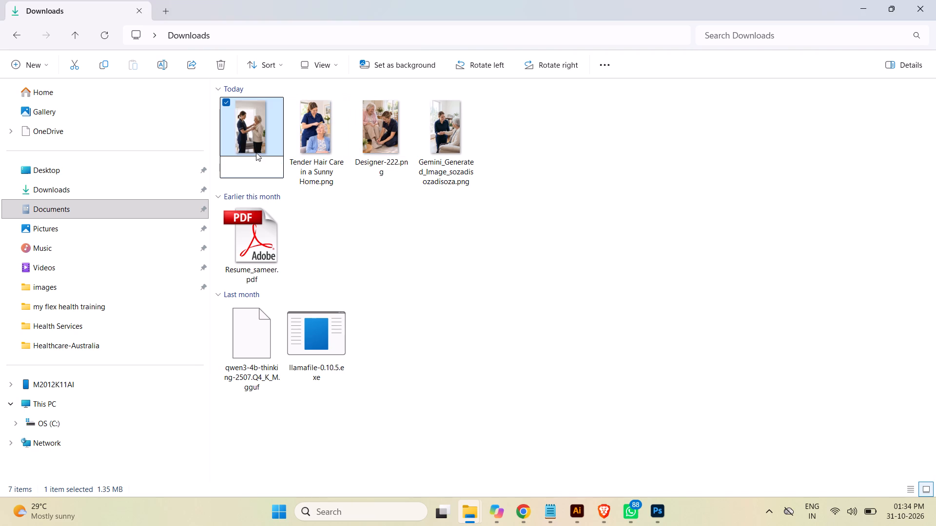
type("-3333")
left_click(541, 180)
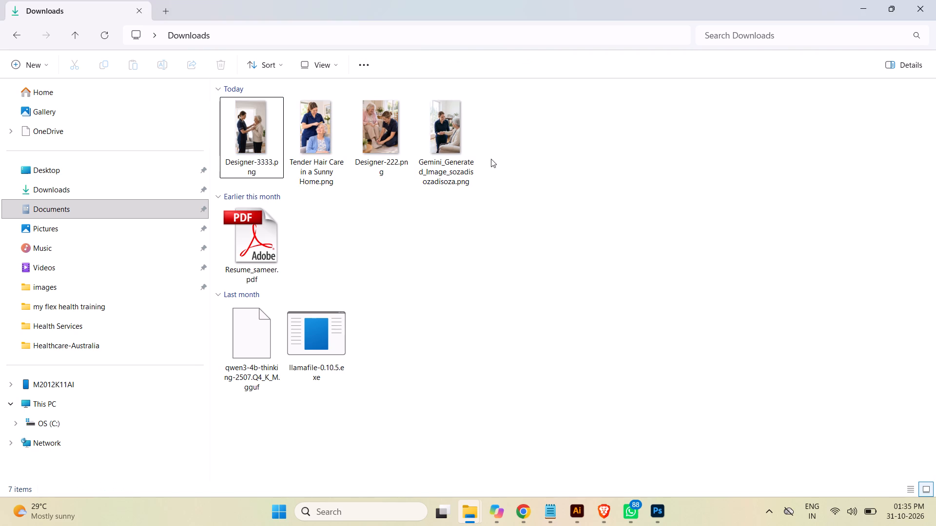
Move the four nurse images from Downloads into the Health Services folder under Documents, work, LMC.
left_click_drag(488, 156, 253, 136)
key("ctrl+x")
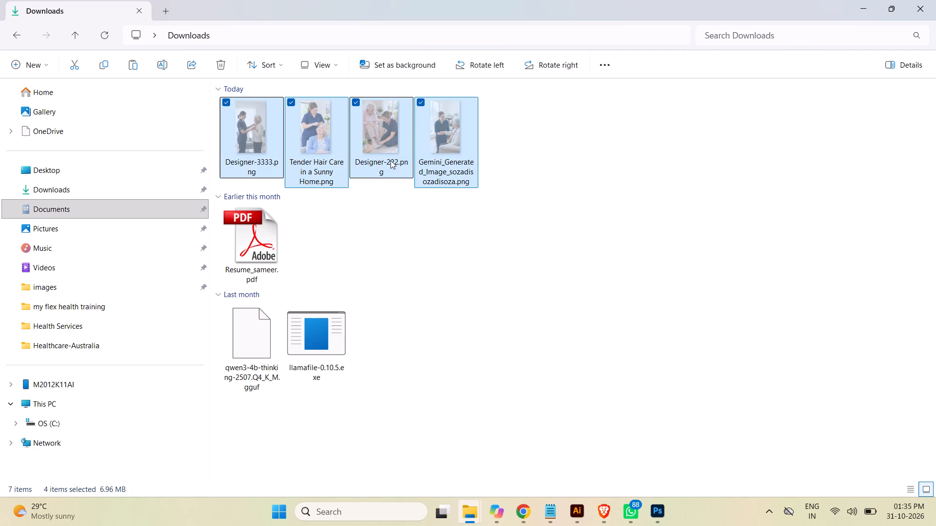
left_click(167, 15)
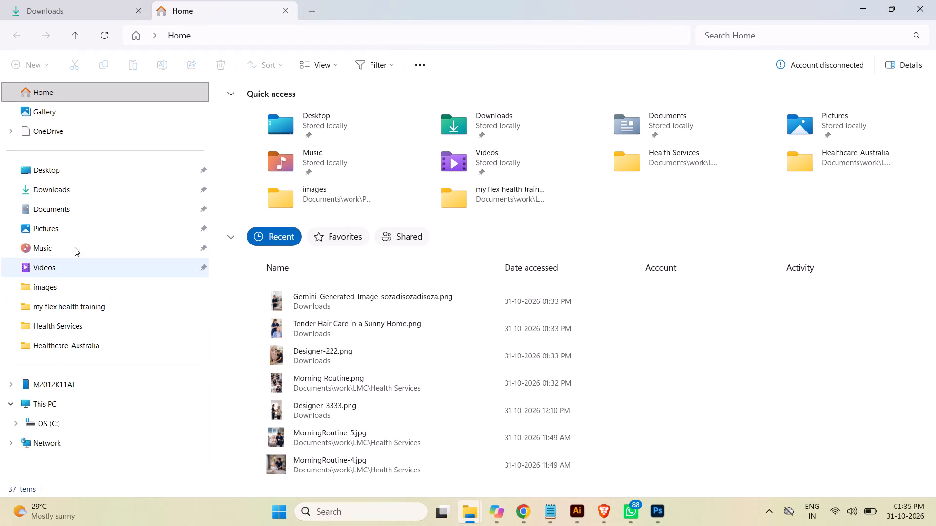
left_click(61, 208)
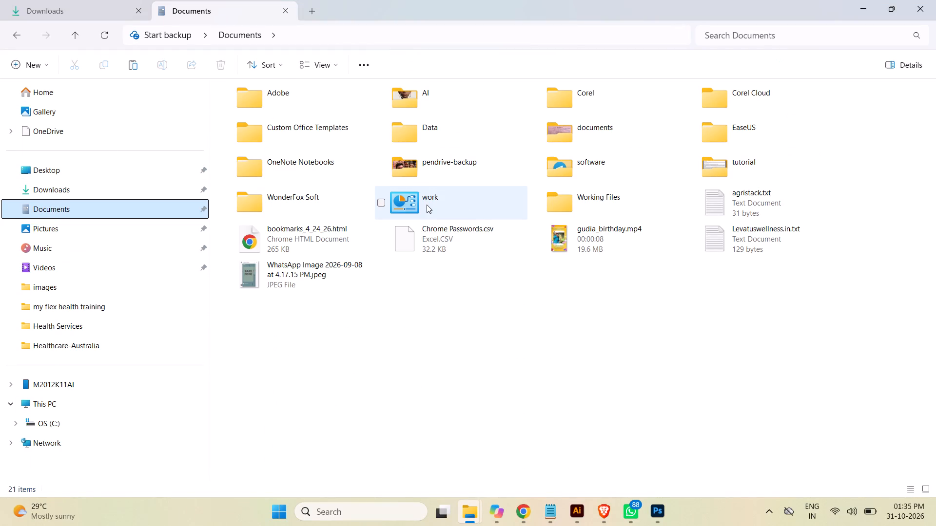
double_click(428, 200)
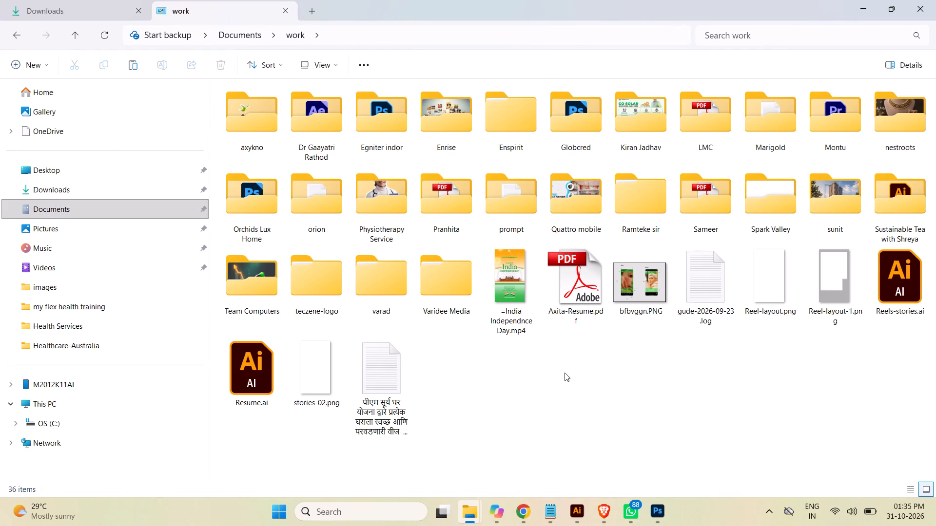
double_click(705, 126)
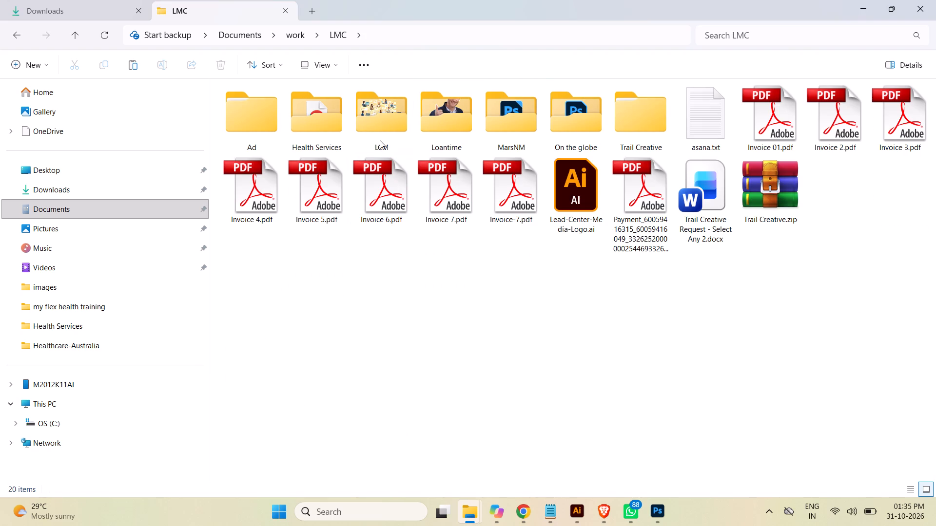
double_click(313, 131)
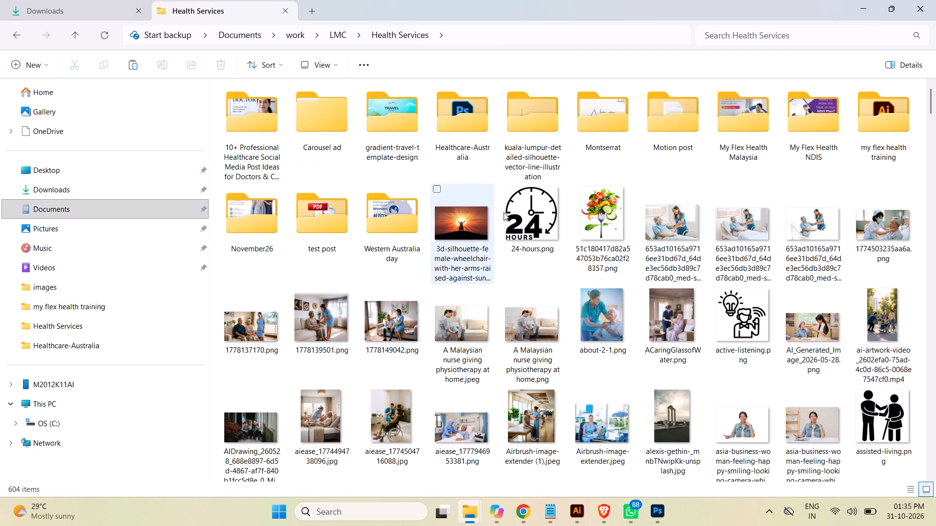
scroll(827, 319, "down", 4)
scroll(827, 319, "up", 3)
scroll(838, 318, "down", 6)
scroll(859, 317, "up", 5)
scroll(864, 317, "down", 1)
scroll(888, 316, "up", 3)
scroll(935, 329, "down", 4)
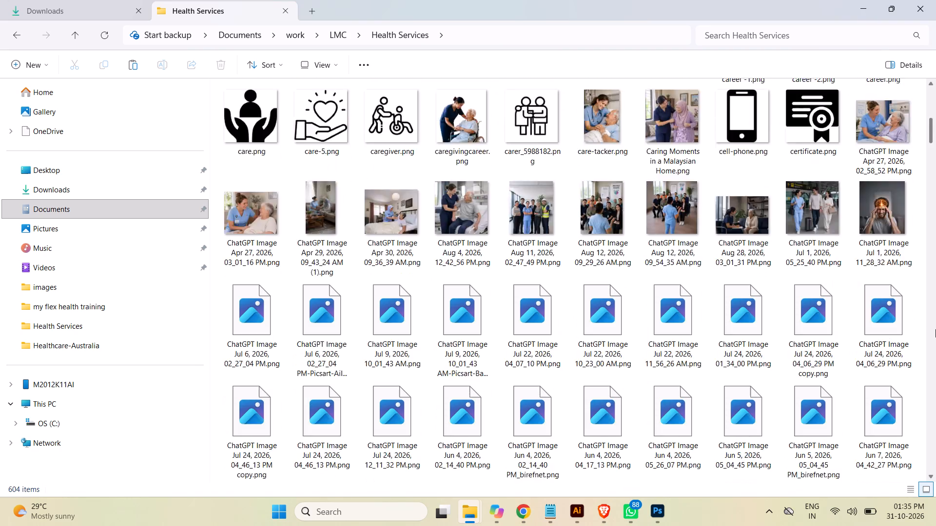
scroll(935, 329, "down", 6)
scroll(935, 329, "up", 2)
scroll(935, 329, "down", 2)
scroll(935, 329, "up", 1)
scroll(935, 329, "down", 9)
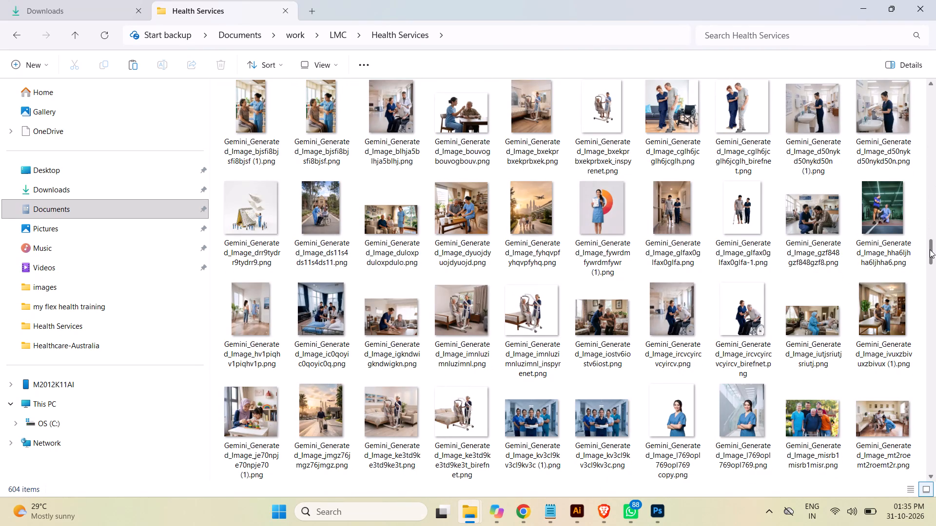
left_click_drag(930, 250, 926, 468)
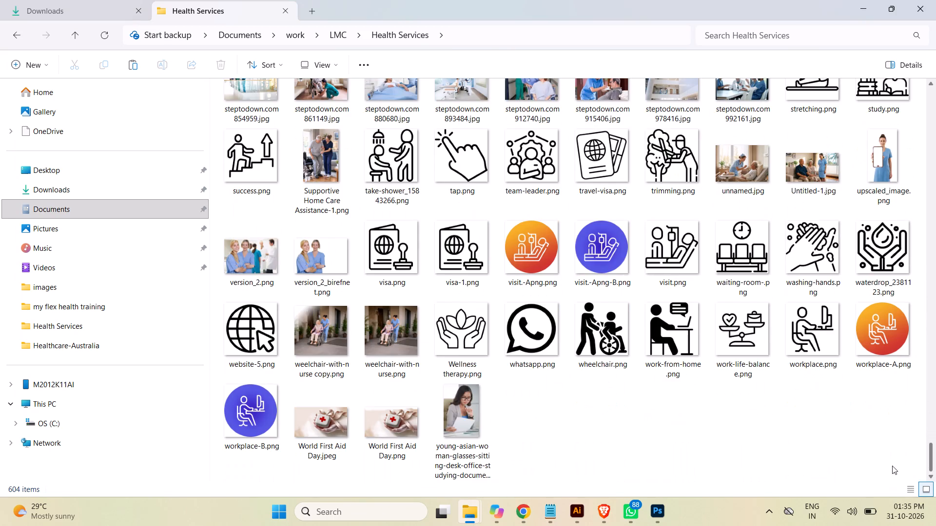
left_click(682, 438)
key("ctrl+v")
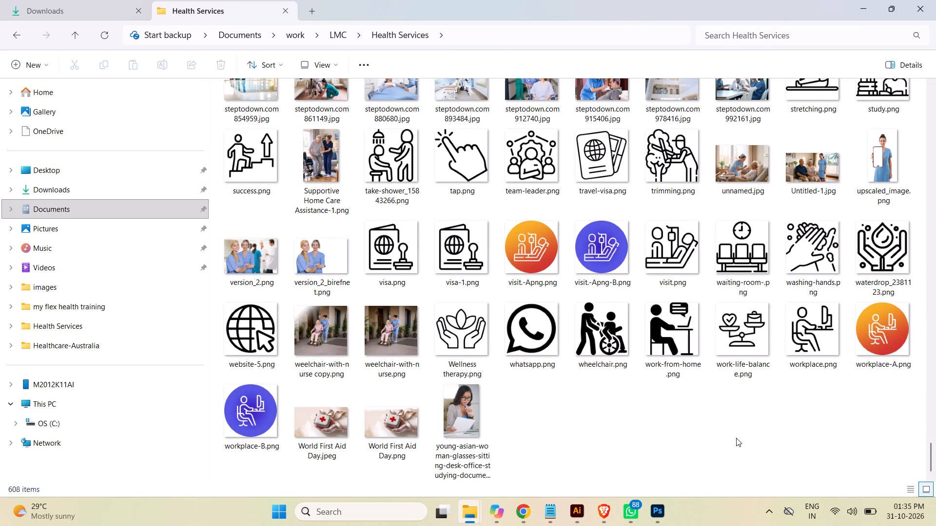
left_click(818, 443)
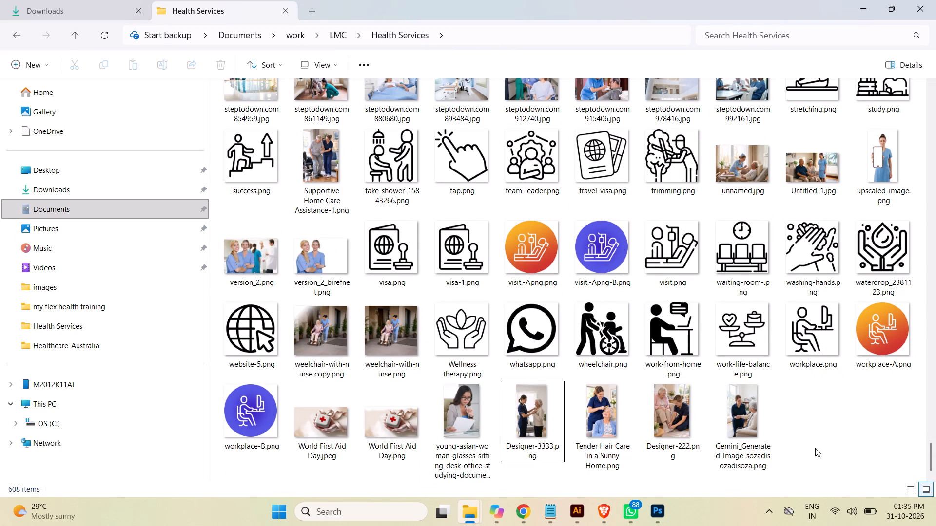
Close the duplicate Health Services window and place Designer-222.png from the remaining one into the design layer of Post-24 in Illustrator.
left_click(584, 514)
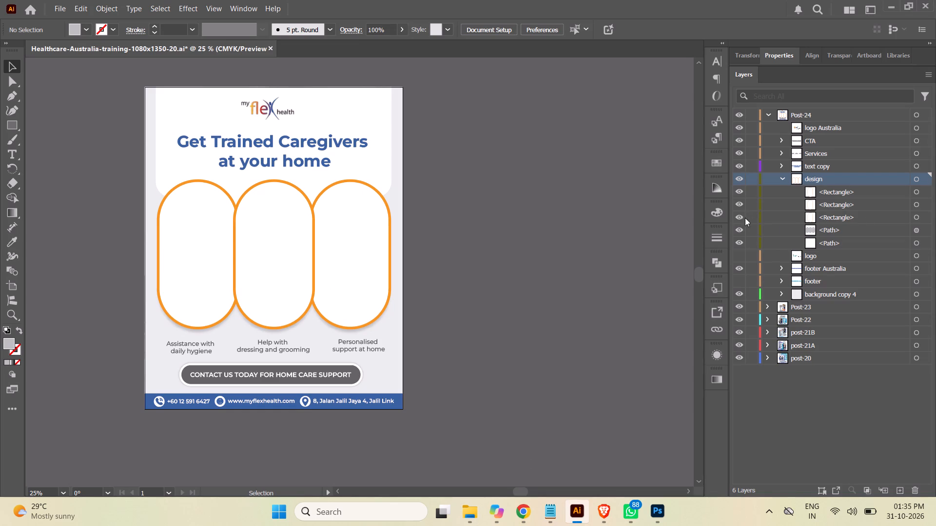
left_click(735, 216)
left_click(735, 216)
left_click(849, 217)
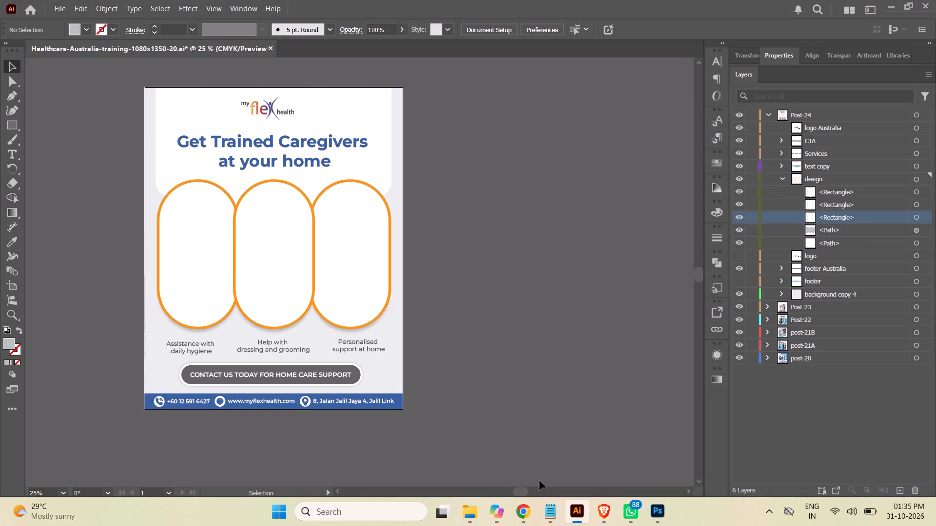
left_click(468, 512)
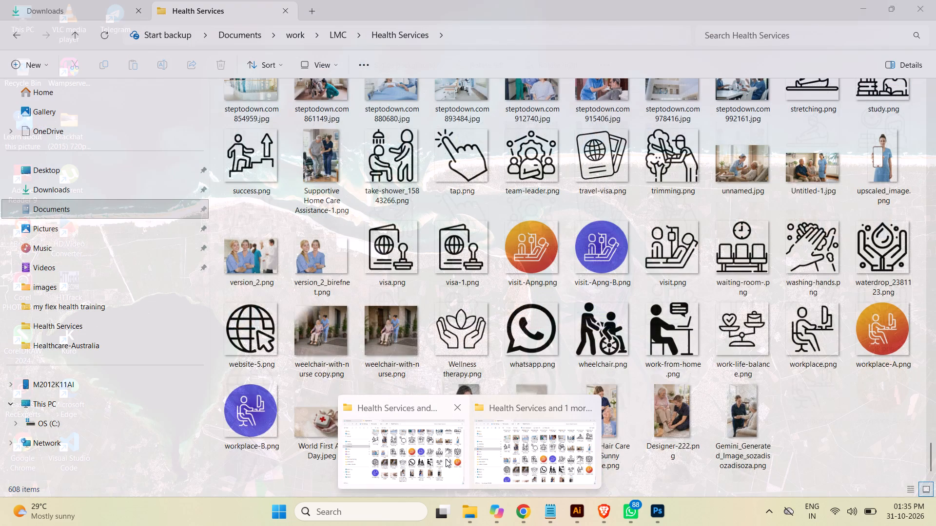
left_click(446, 459)
left_click(476, 507)
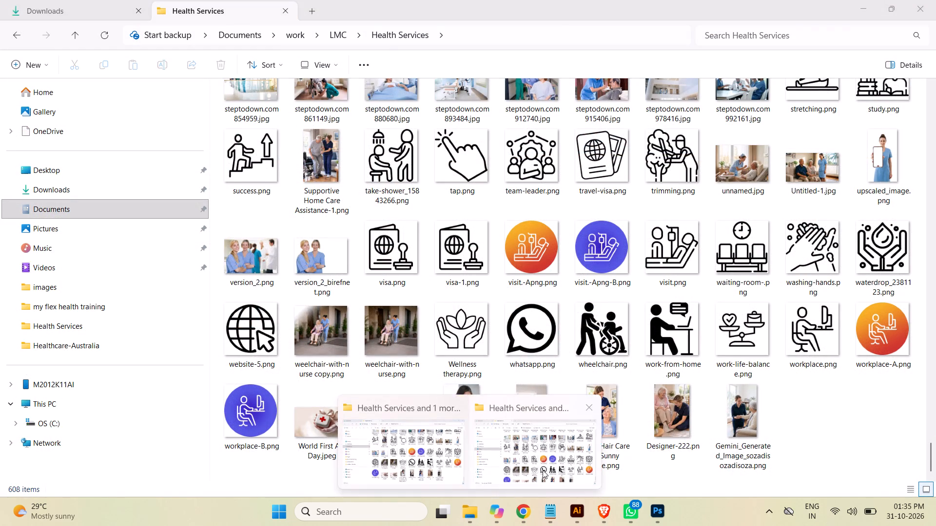
left_click(543, 470)
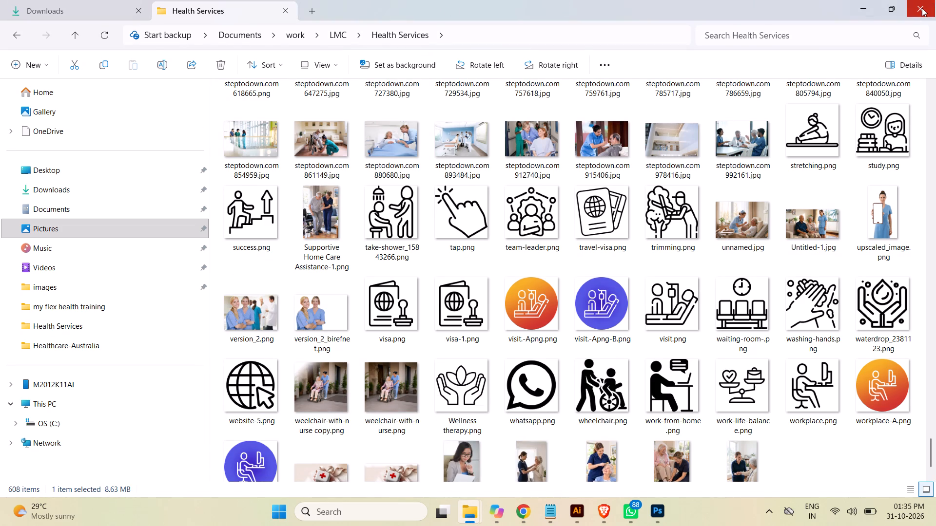
left_click(922, 8)
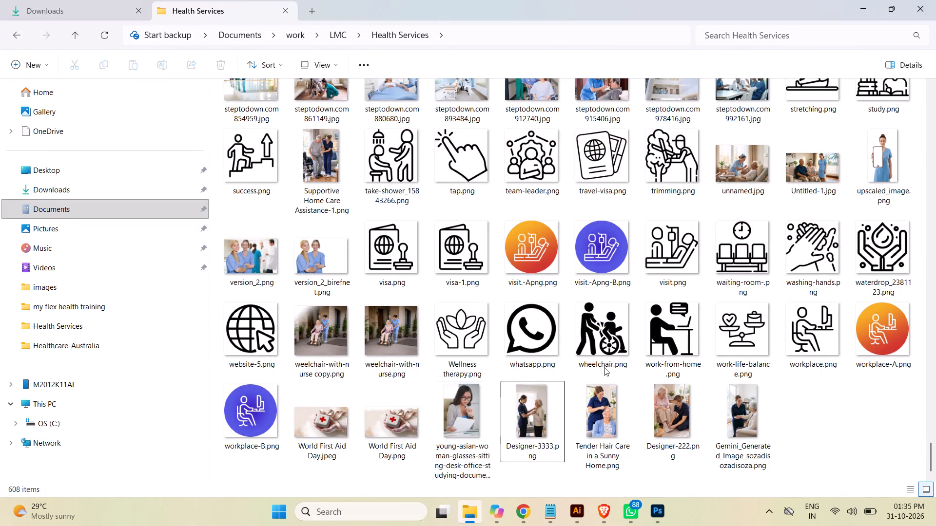
left_click(853, 449)
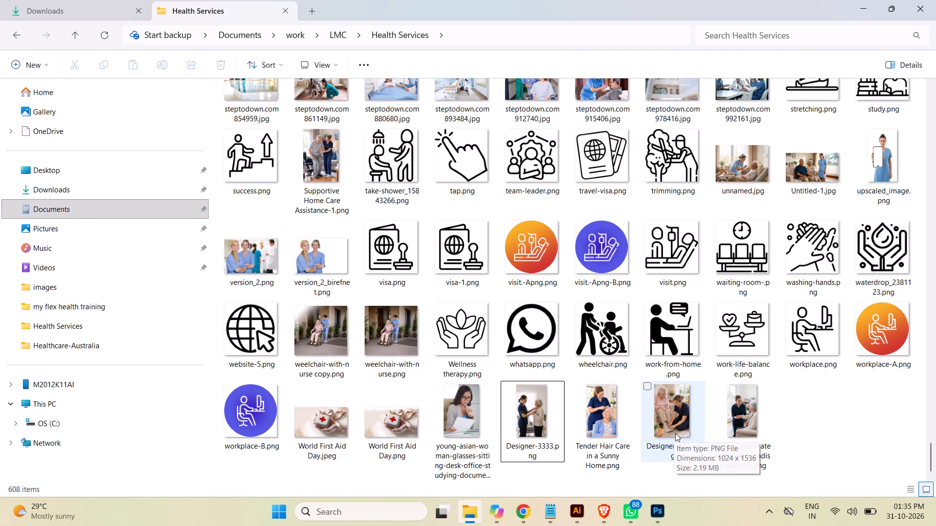
left_click_drag(681, 425, 669, 479)
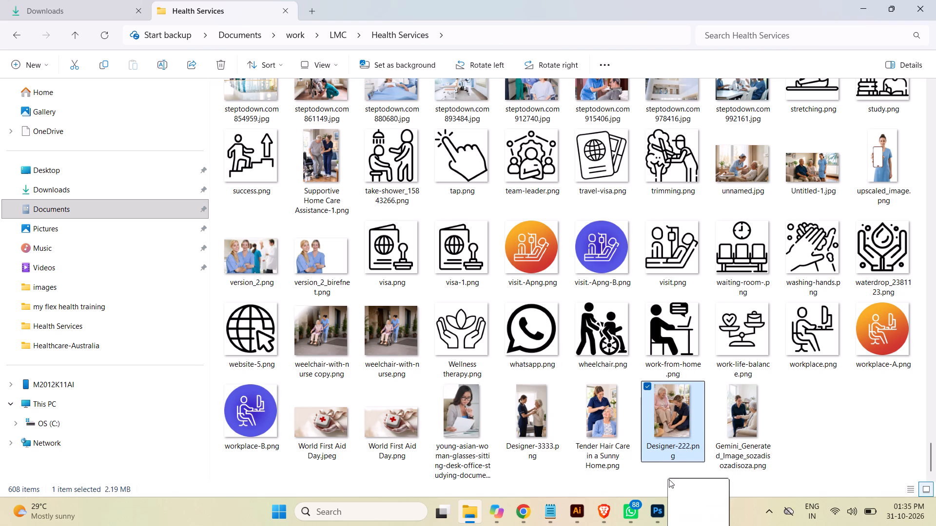
left_click_drag(669, 479, 214, 335)
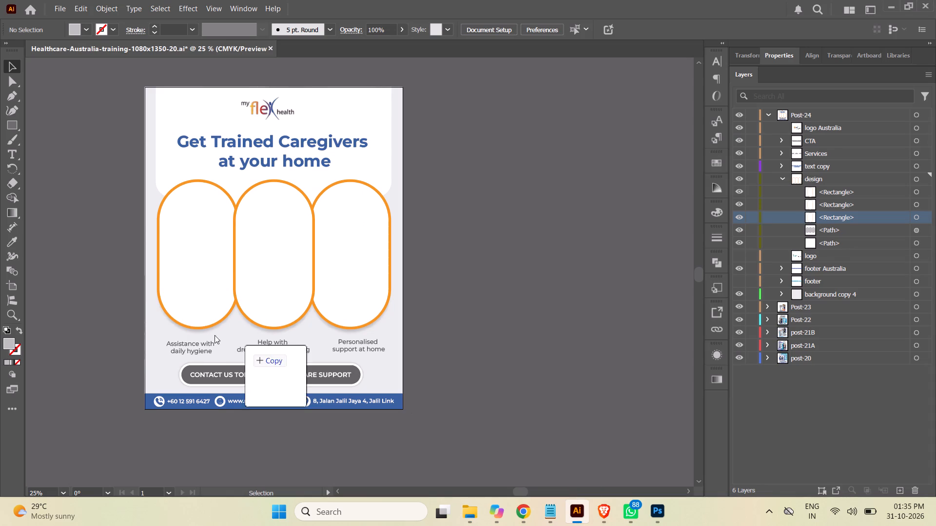
left_click_drag(214, 335, 191, 269)
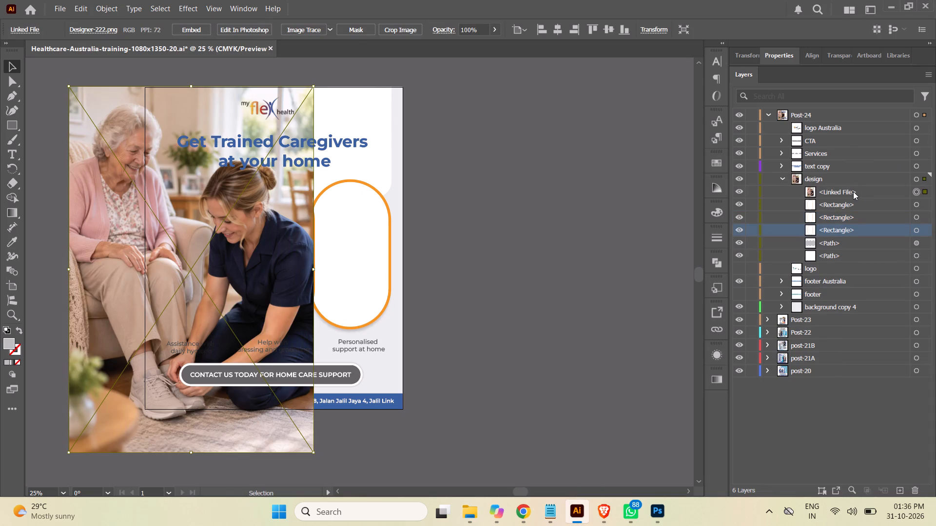
Move the placed image beneath the three rectangles in the stacking order and scale it to about 420 px wide over the first frame.
left_click_drag(851, 191, 849, 223)
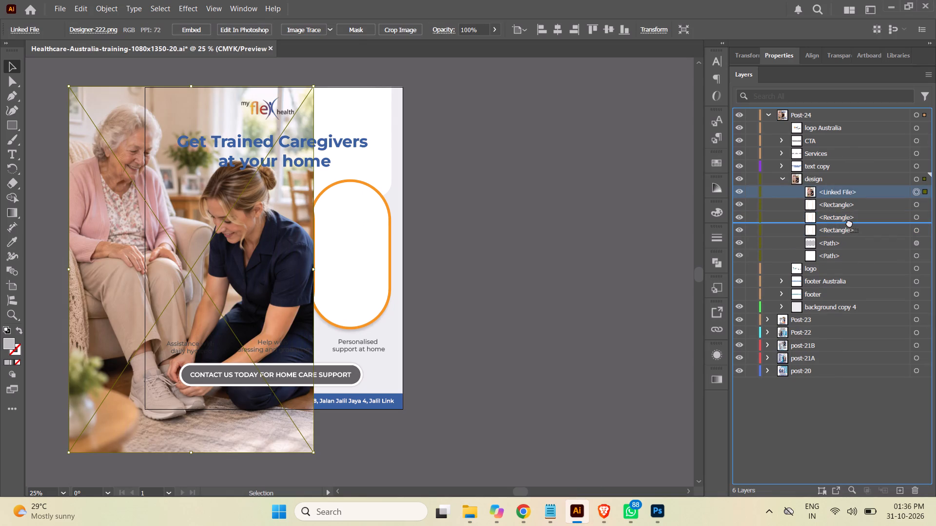
left_click_drag(849, 223, 850, 237)
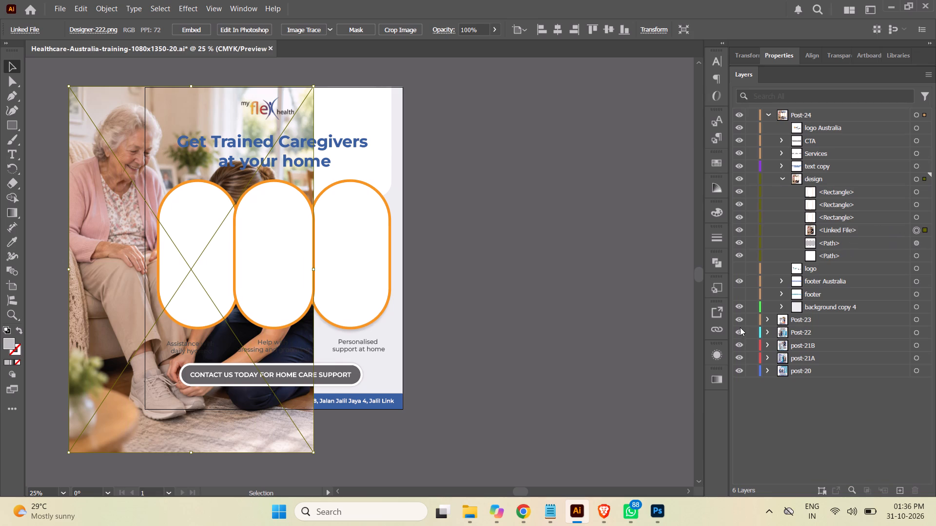
left_click_drag(68, 452, 87, 440, "shift")
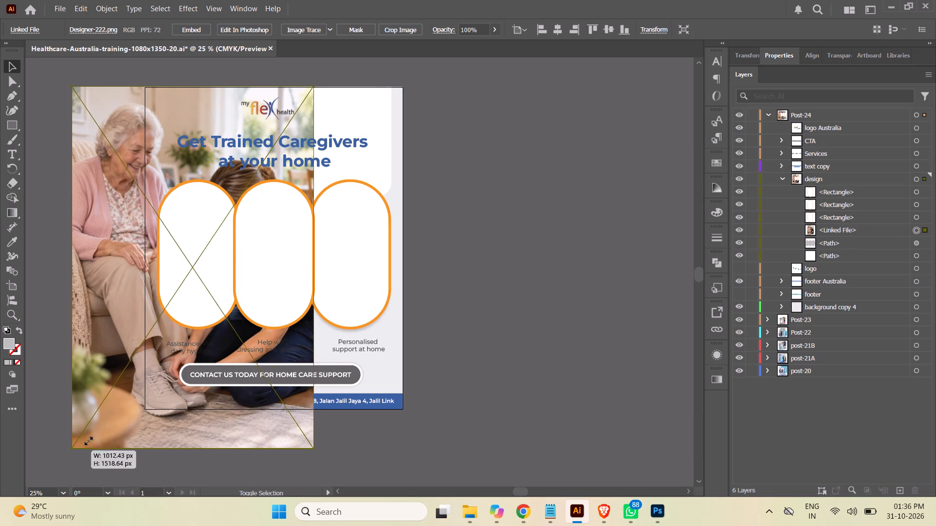
left_click_drag(87, 440, 153, 369, "shift")
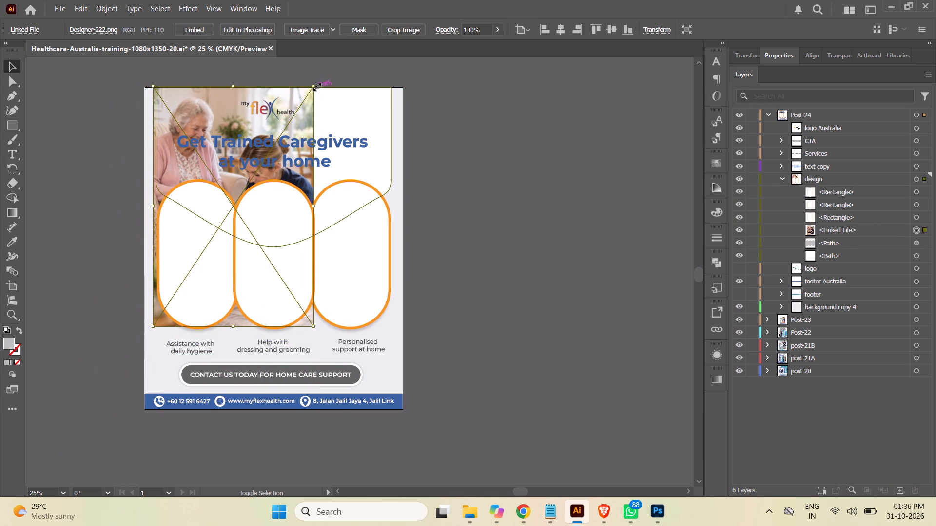
left_click_drag(316, 85, 271, 180, "shift")
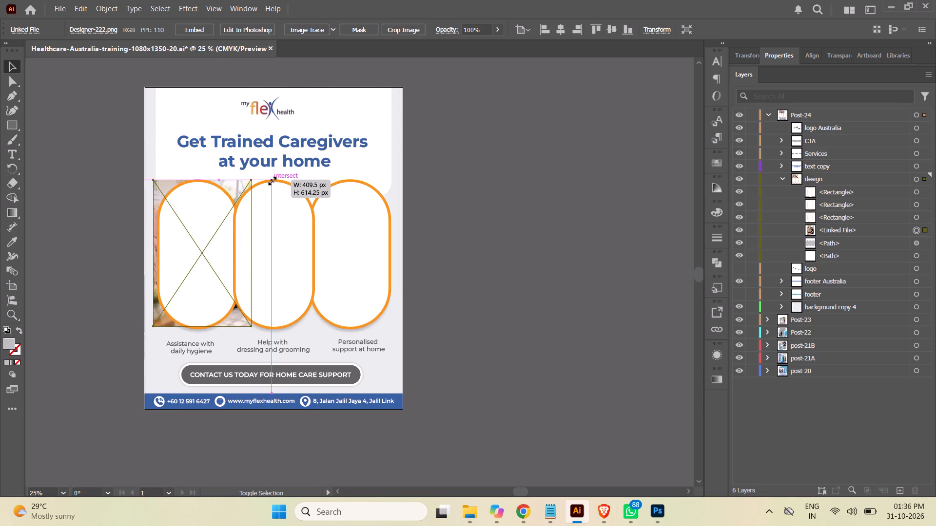
left_click_drag(271, 180, 270, 176, "shift")
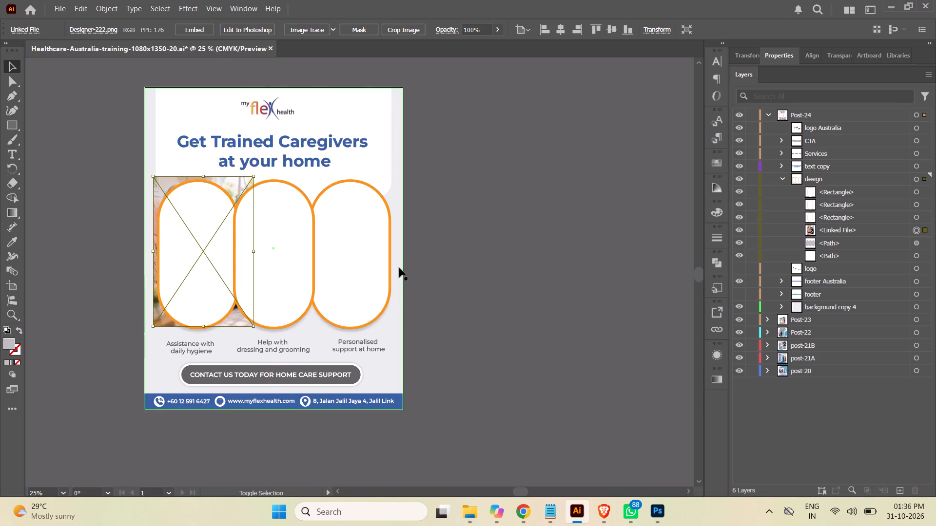
Make a clipping mask from the first frame's rectangle and the placed Designer-222.png image.
left_click(919, 219, "shift")
left_click(883, 218)
left_click(879, 227, "shift")
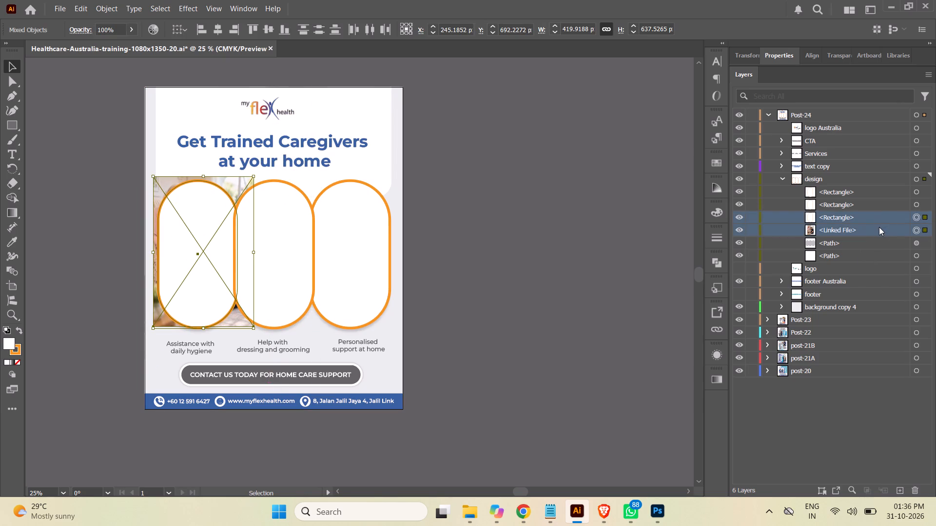
key("ctrl+7")
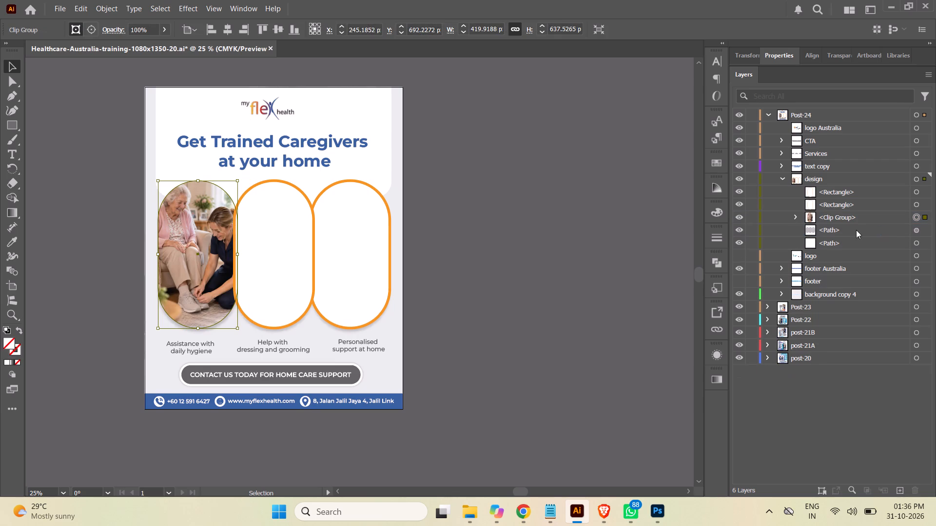
left_click(537, 263)
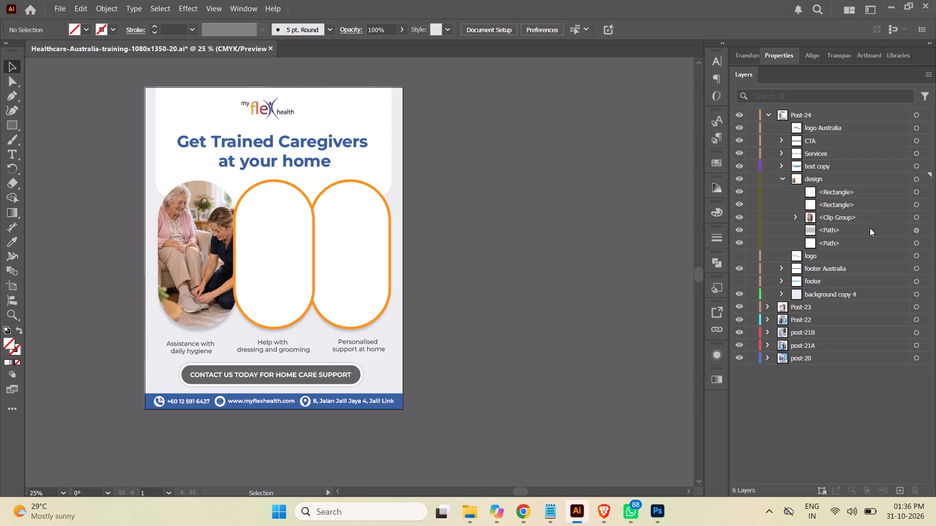
Resize the linked image inside the clip group slightly so it fits the first frame from top to bottom.
left_click(917, 215)
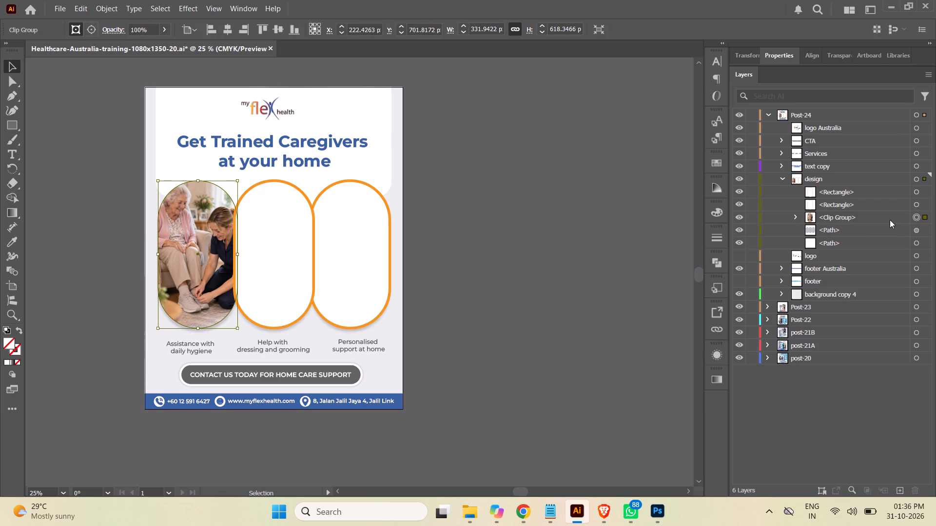
key("ctrl+equal")
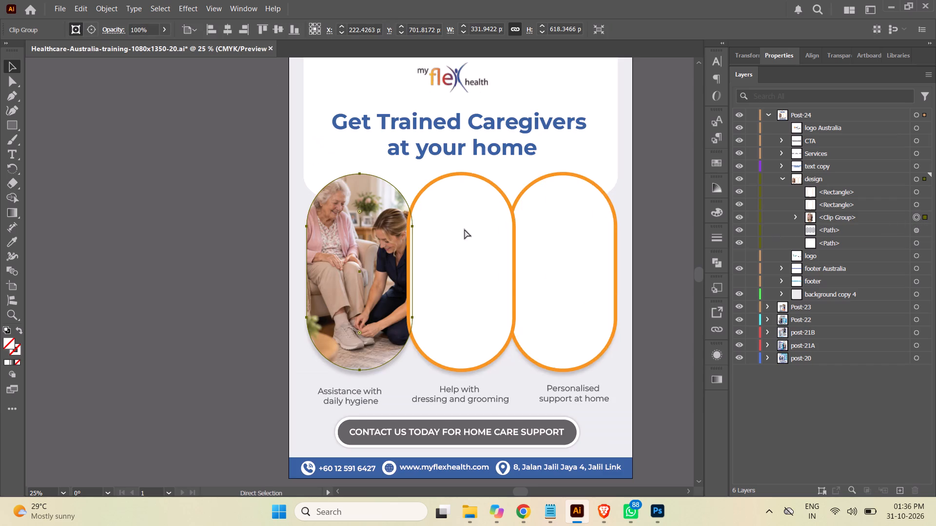
left_click(796, 217)
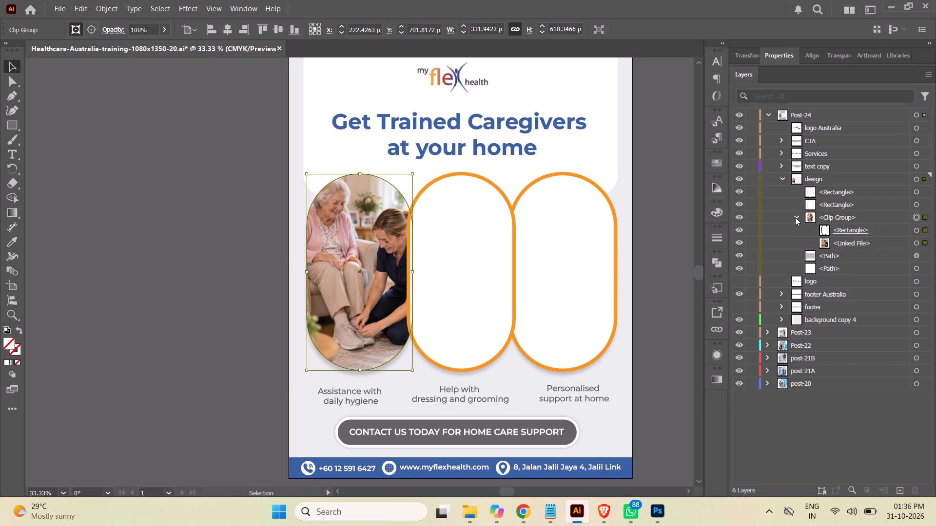
left_click(915, 244)
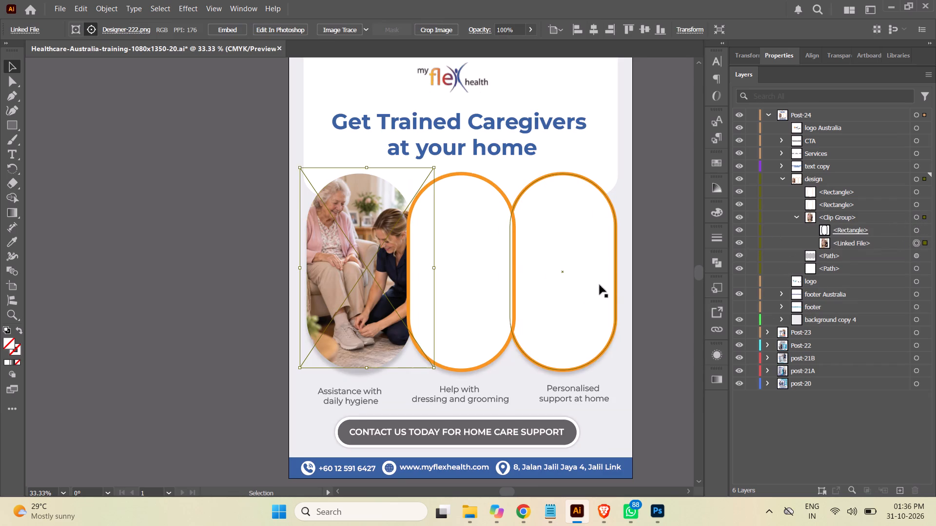
left_click(300, 167, "shift")
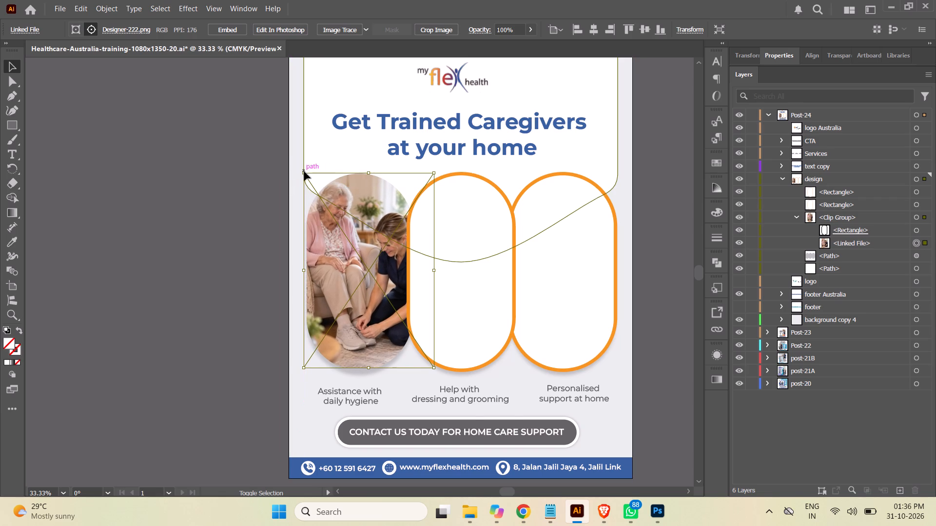
left_click(433, 367, "shift")
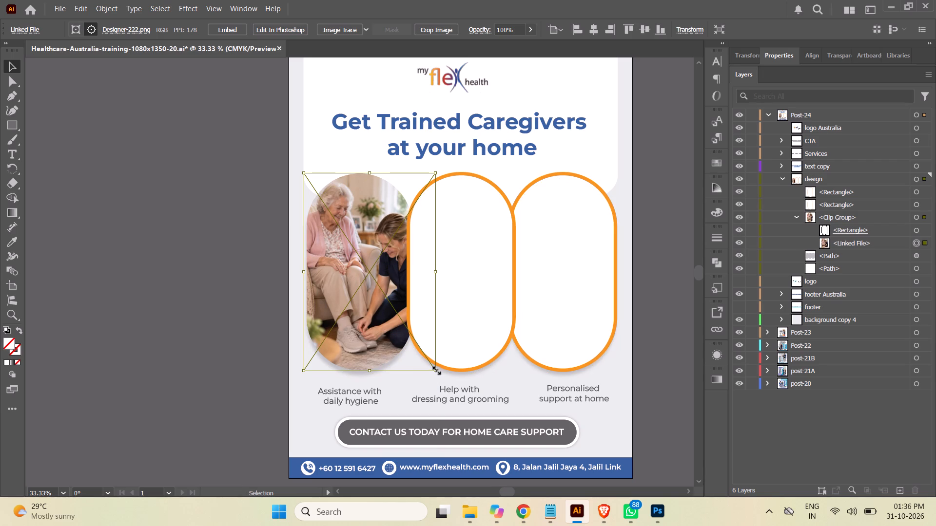
key("Return")
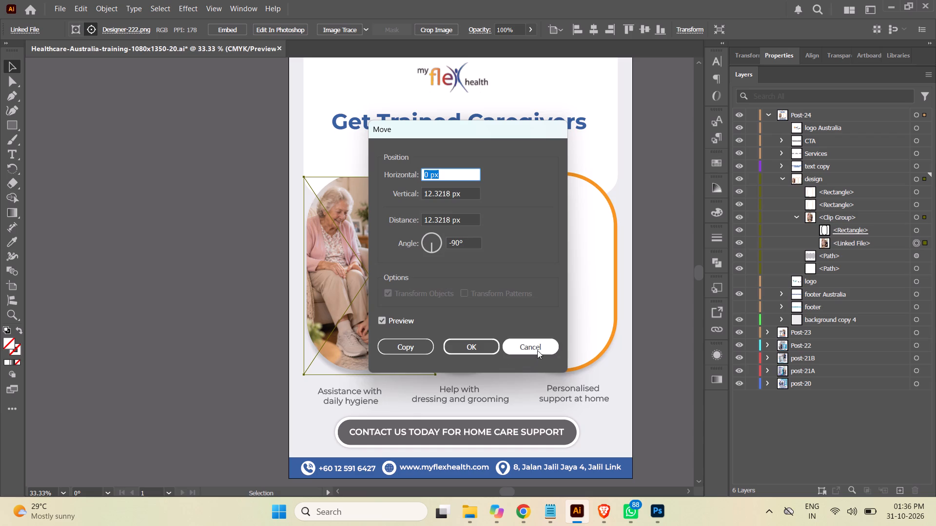
left_click(537, 350)
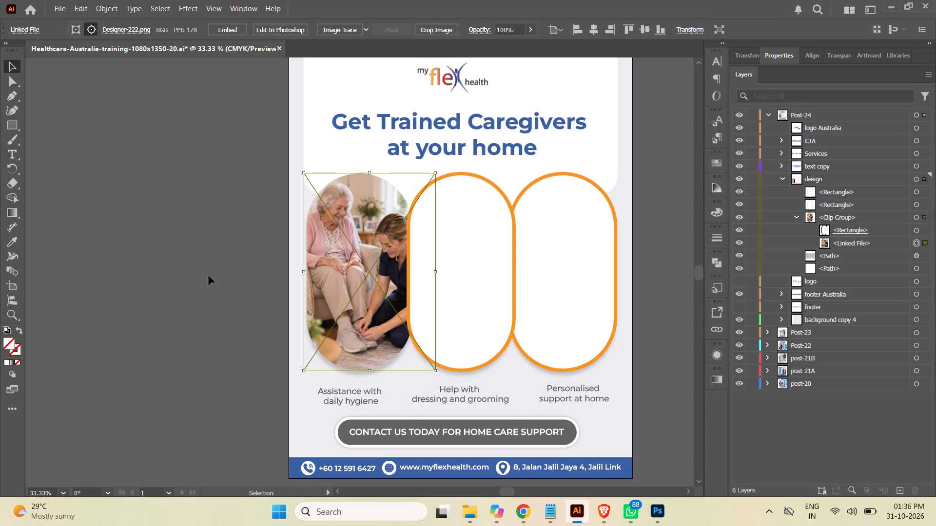
left_click(209, 276)
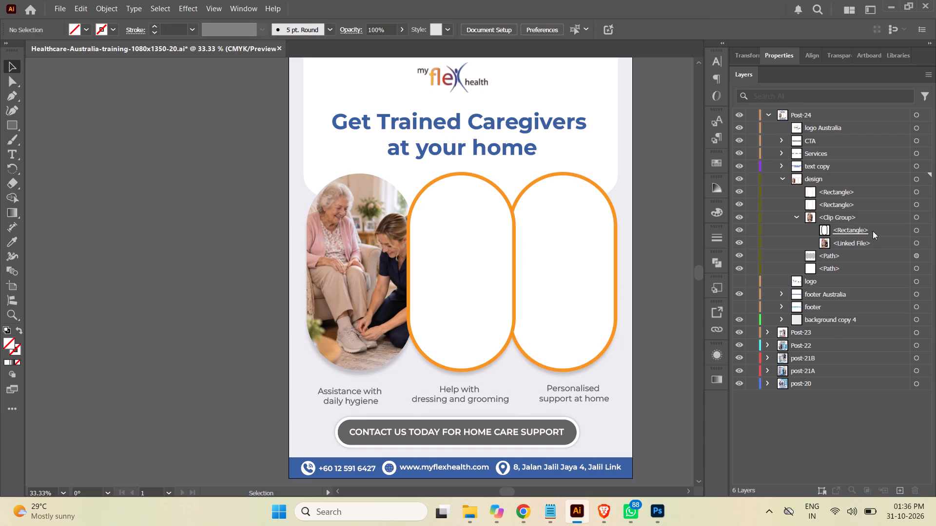
Give the clip group's rectangle an orange C=0 M=50 Y=100 K=0 stroke with a weight of 10 pt.
left_click(916, 230)
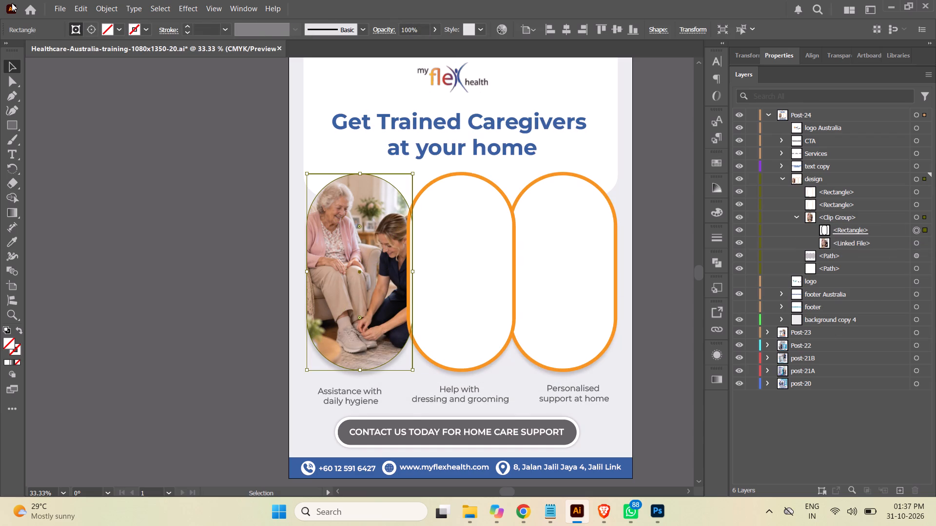
left_click(147, 29)
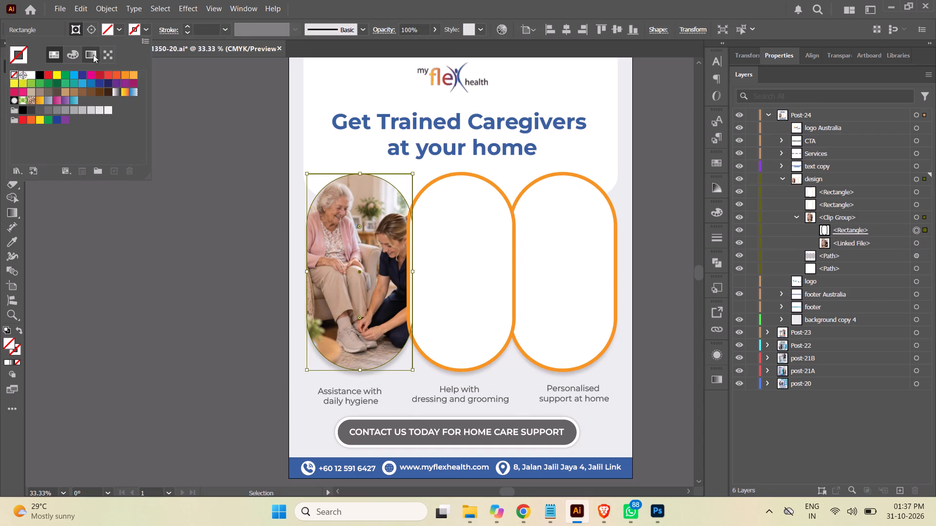
left_click(126, 76)
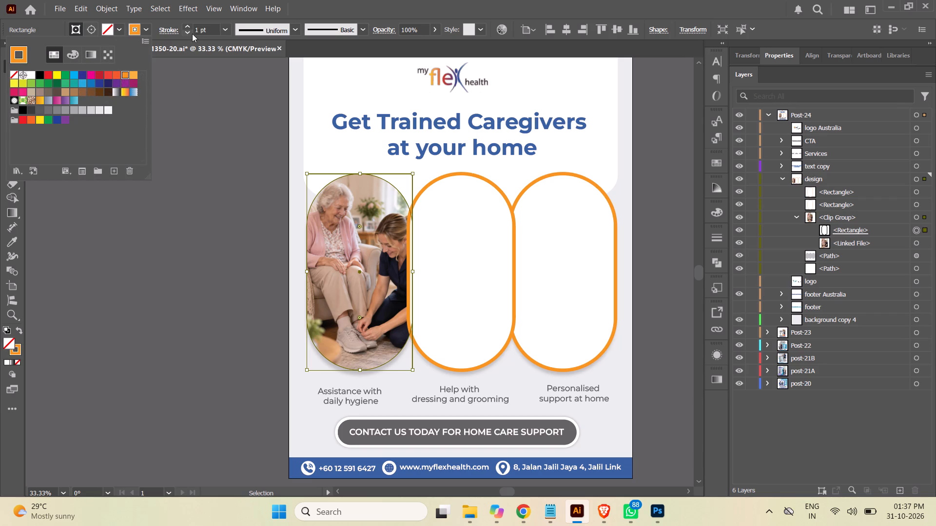
left_click(198, 29)
left_click_drag(199, 30, 193, 29)
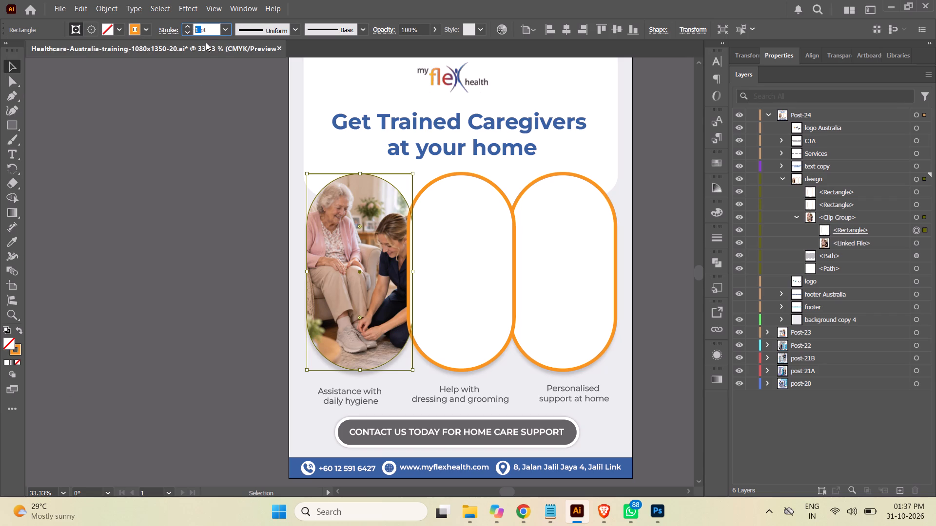
key("2")
key("BackSpace")
type("10")
key("Return")
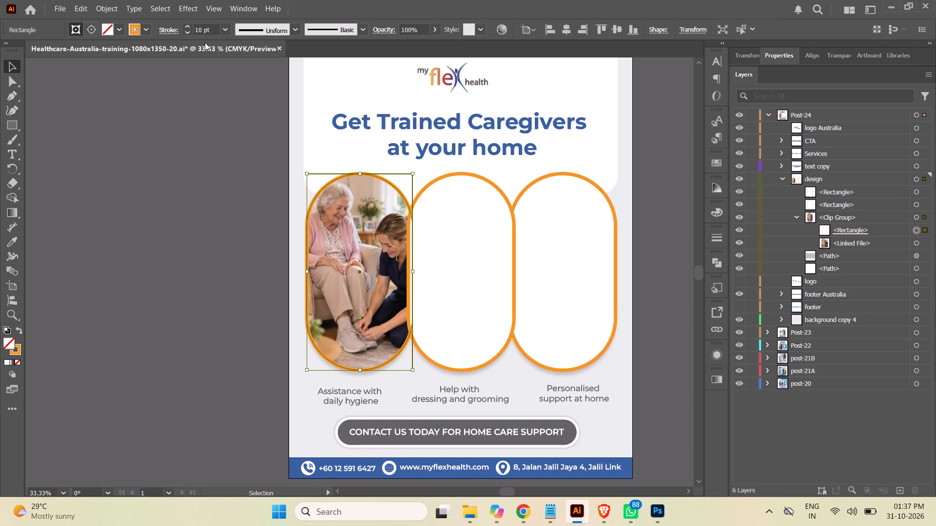
Change the stroke of the first frame's clip group rectangle from orange to white.
left_click(209, 252)
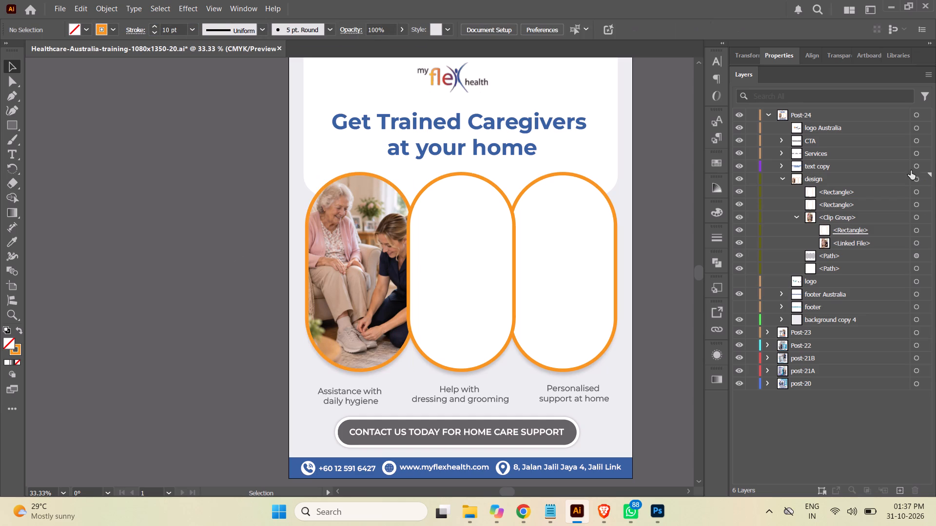
left_click(796, 217)
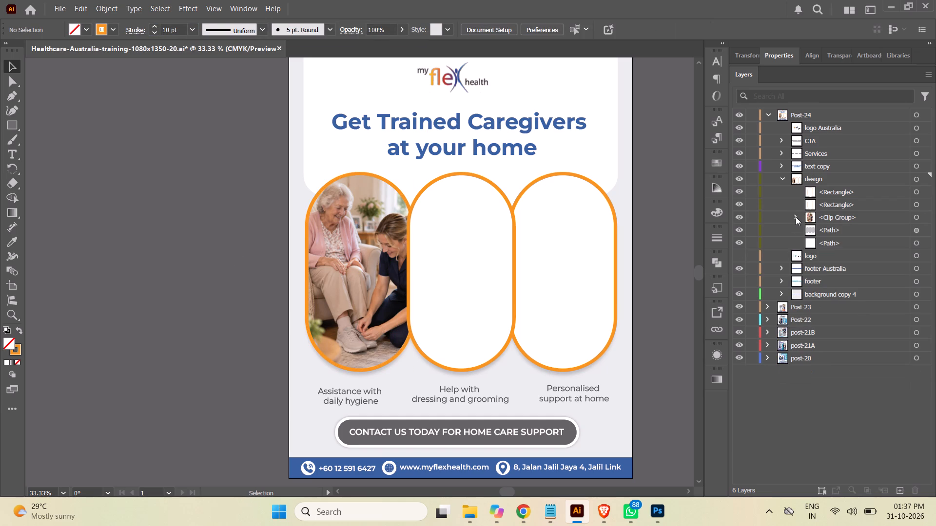
left_click(869, 205)
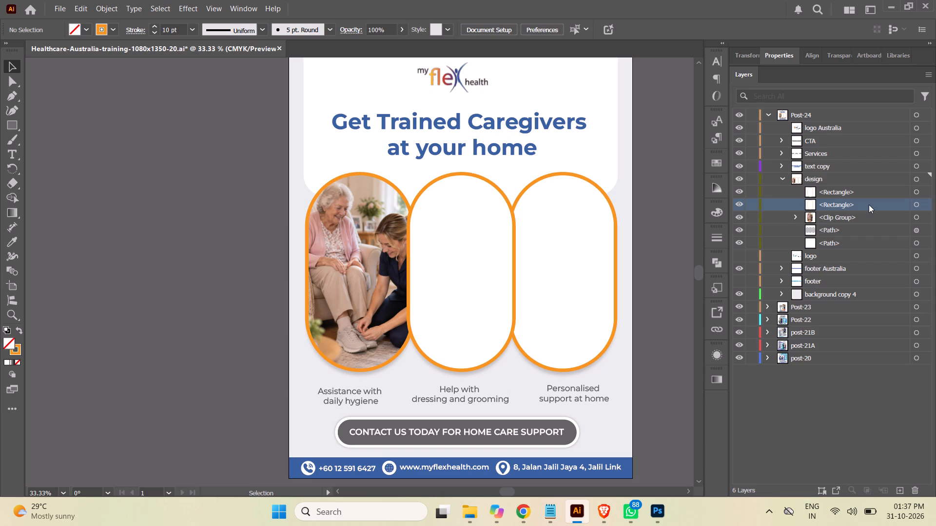
left_click(798, 215)
left_click(917, 232)
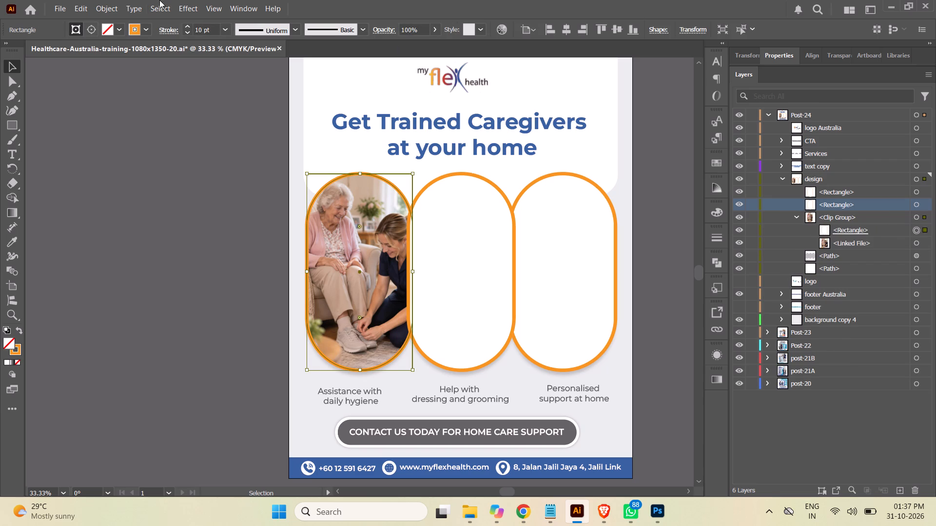
left_click(130, 31)
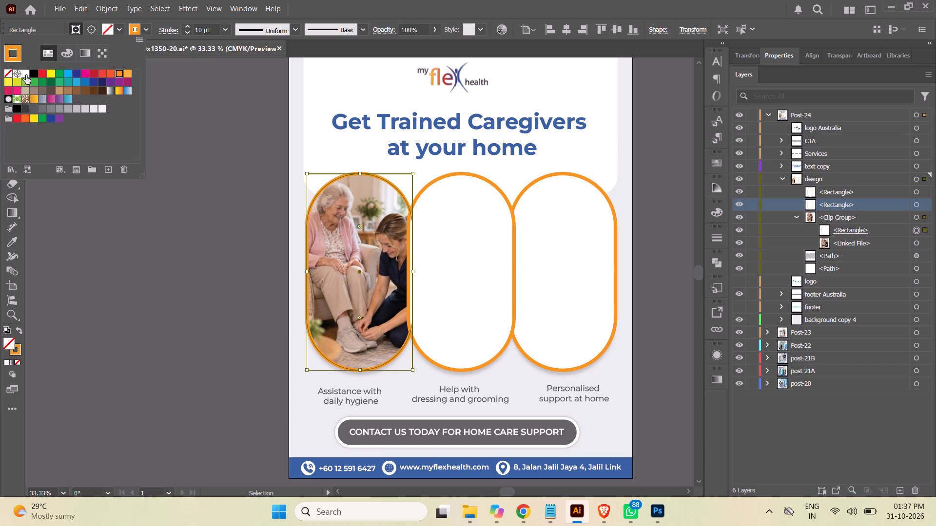
left_click(25, 75)
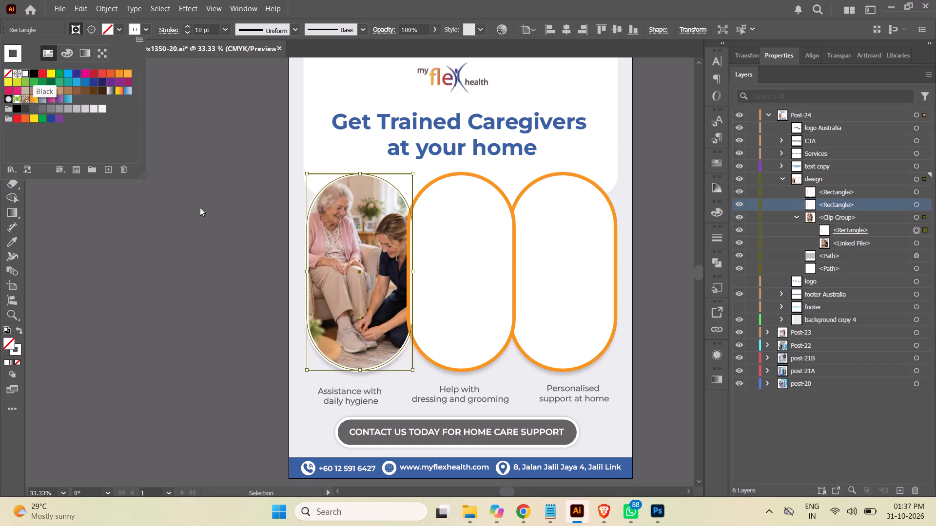
left_click(200, 207)
left_click(200, 207)
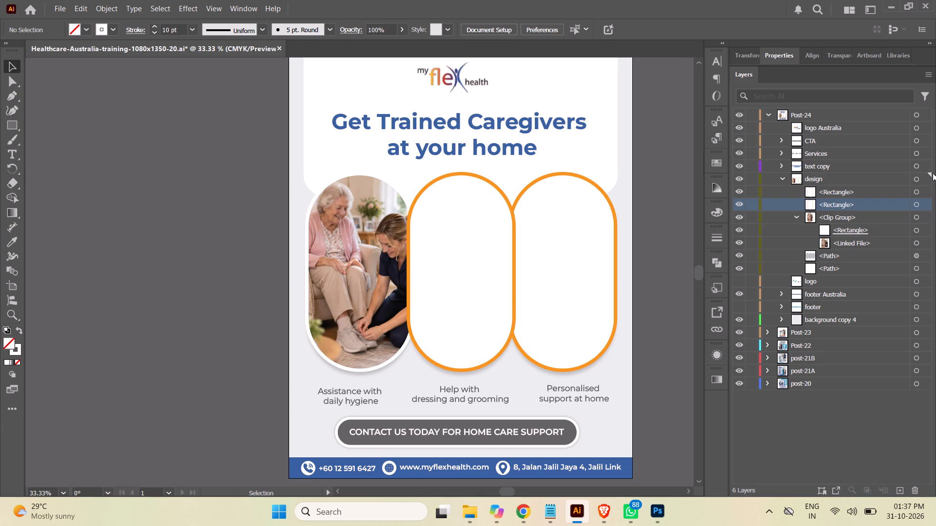
left_click(794, 216)
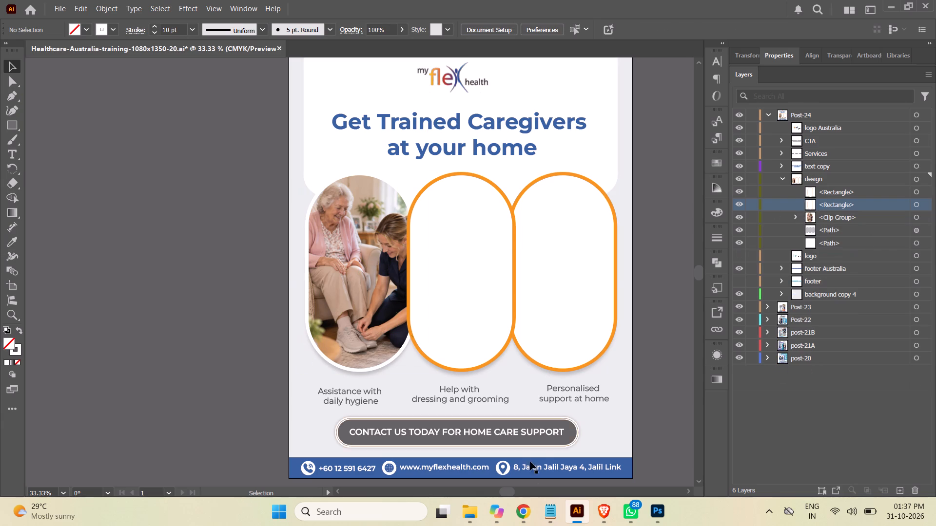
Place the "Tender Hair Care in a Sunny Home.png" image from the Health Services folder into the post's design layer.
left_click(862, 206)
left_click(467, 514)
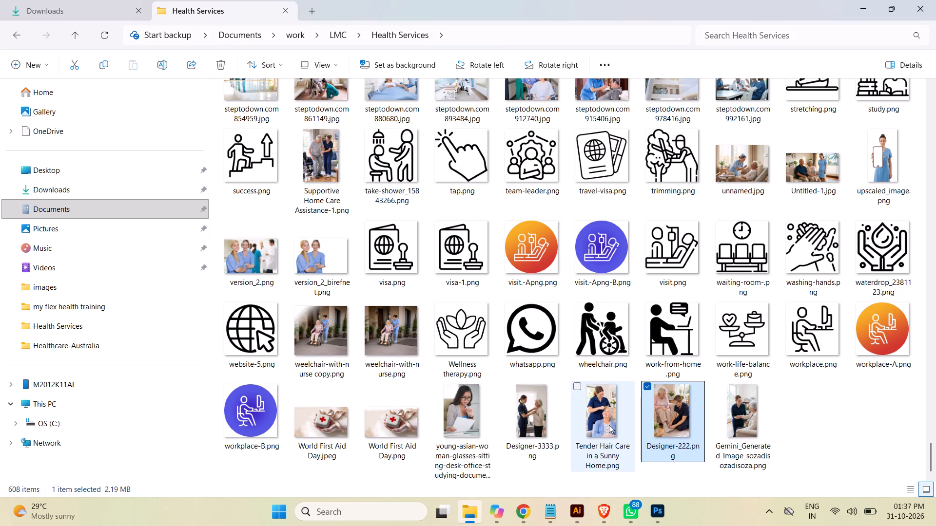
left_click_drag(609, 425, 582, 516)
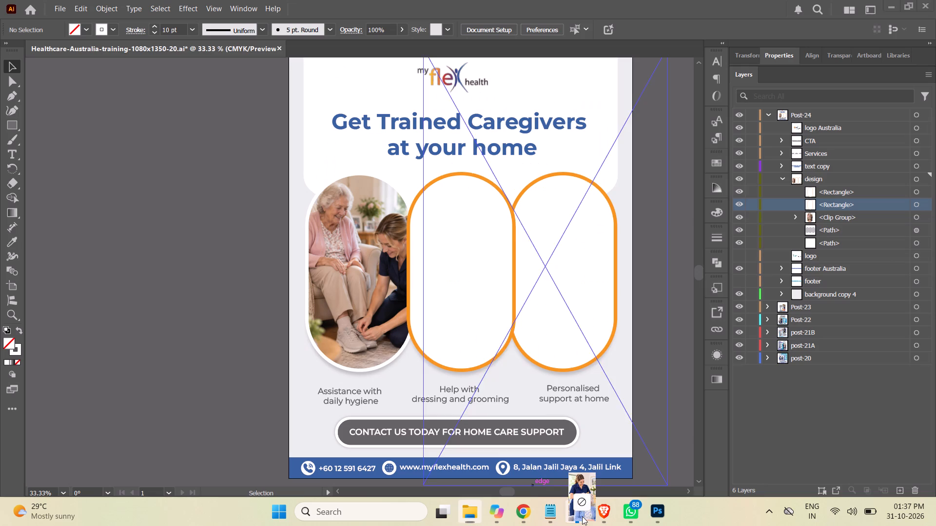
left_click_drag(582, 516, 466, 321)
Scale the placed hair-care image down to about 389 px wide and position it over the middle frame.
scroll(546, 270, "up", 4)
scroll(547, 269, "down", 2)
scroll(547, 268, "up", 1)
left_click_drag(616, 89, 614, 99, "shift")
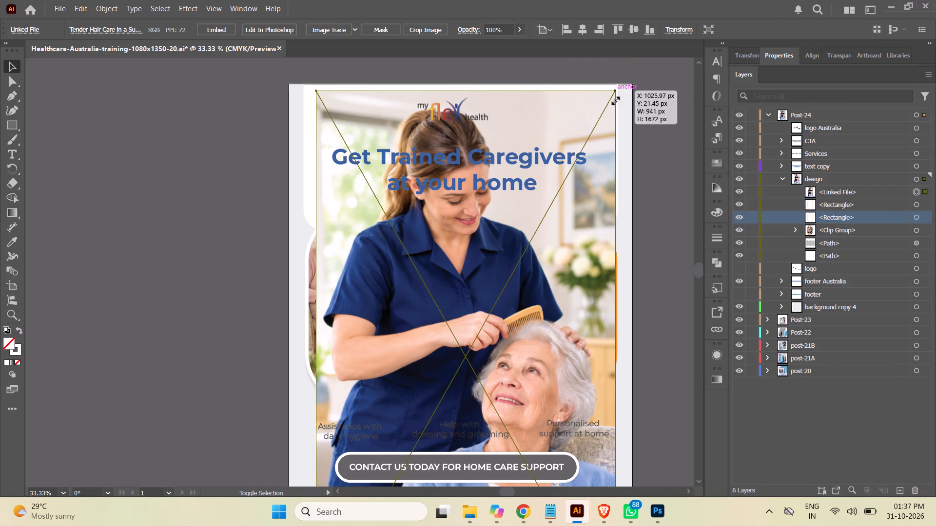
left_click_drag(614, 99, 498, 345, "shift")
left_click_drag(422, 398, 509, 270)
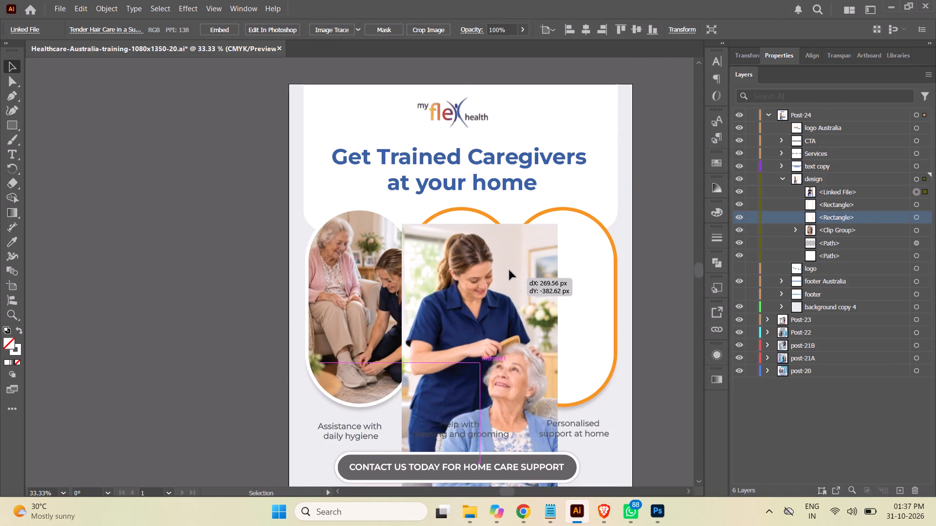
left_click_drag(509, 270, 495, 242)
scroll(626, 212, "up", 1)
scroll(626, 212, "down", 1)
scroll(626, 212, "up", 1)
scroll(626, 212, "down", 1)
scroll(624, 213, "up", 1)
scroll(624, 213, "down", 5)
scroll(623, 213, "up", 2)
scroll(588, 227, "down", 1)
scroll(588, 232, "up", 1)
scroll(587, 232, "down", 2)
scroll(587, 232, "up", 1)
scroll(587, 232, "down", 1)
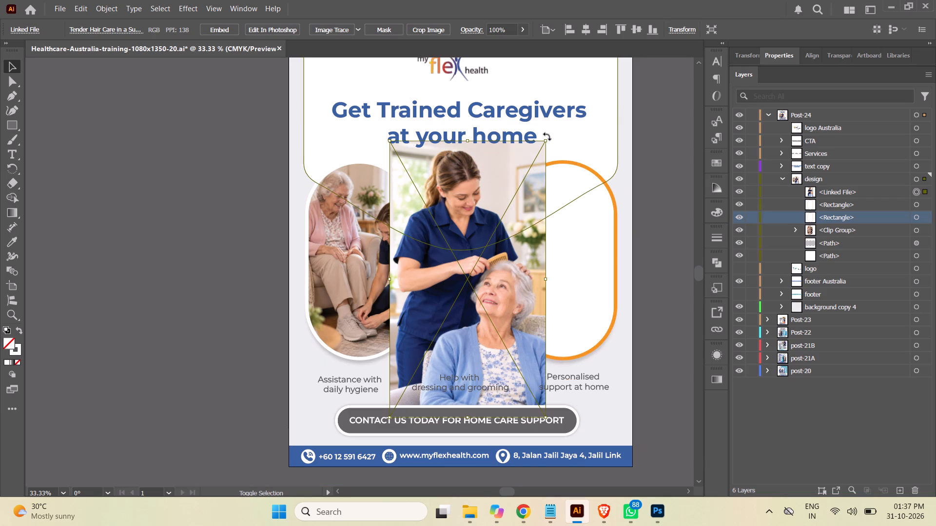
left_click_drag(547, 138, 527, 191, "shift")
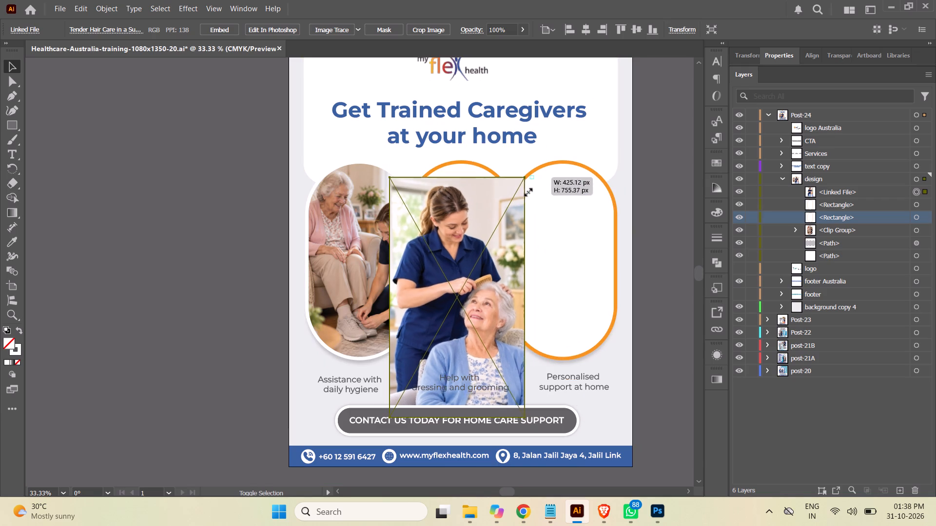
left_click_drag(527, 191, 532, 198, "shift")
left_click_drag(461, 282, 469, 270)
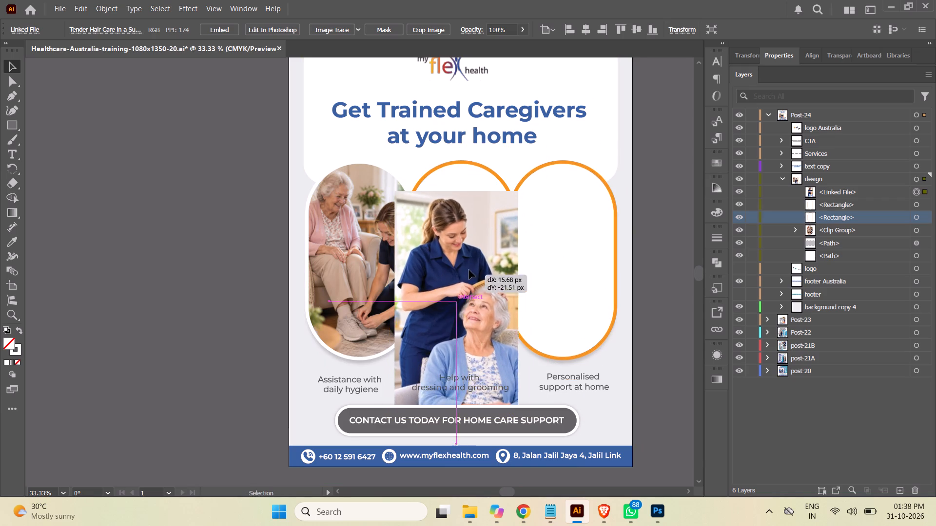
left_click_drag(469, 270, 472, 241)
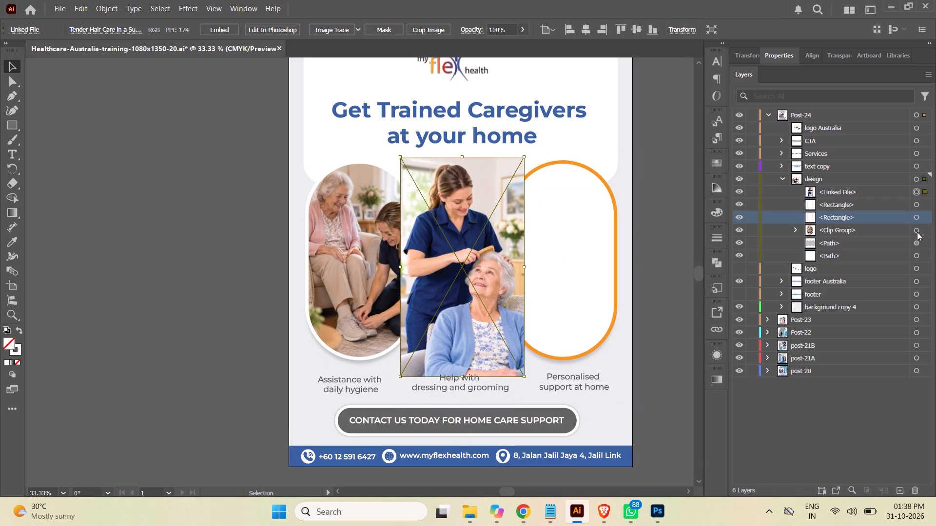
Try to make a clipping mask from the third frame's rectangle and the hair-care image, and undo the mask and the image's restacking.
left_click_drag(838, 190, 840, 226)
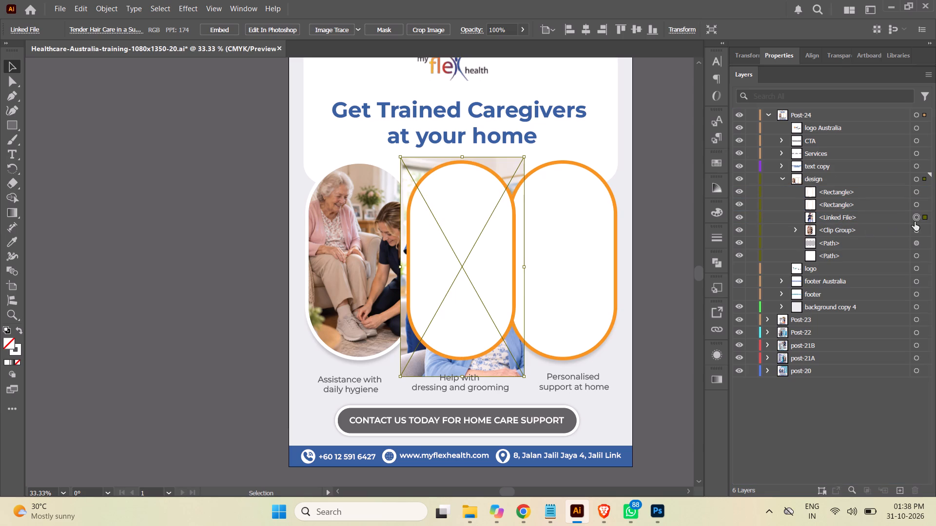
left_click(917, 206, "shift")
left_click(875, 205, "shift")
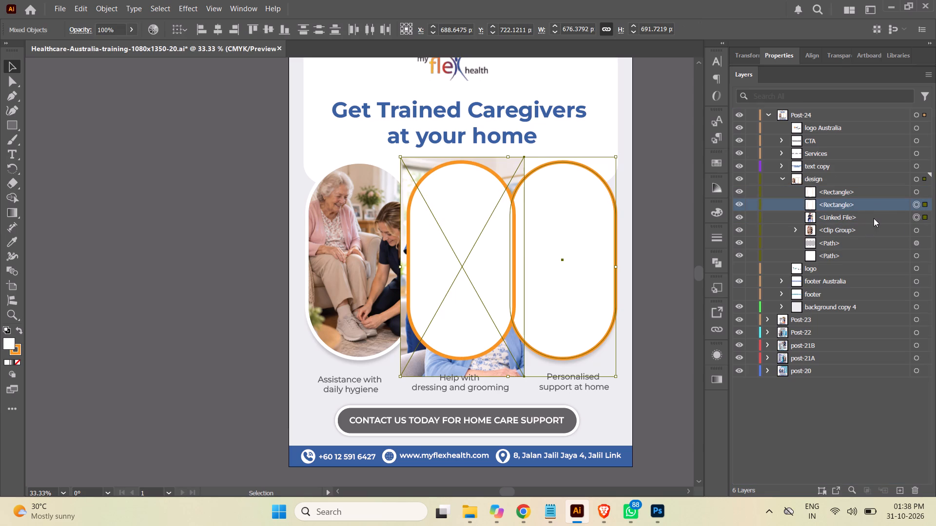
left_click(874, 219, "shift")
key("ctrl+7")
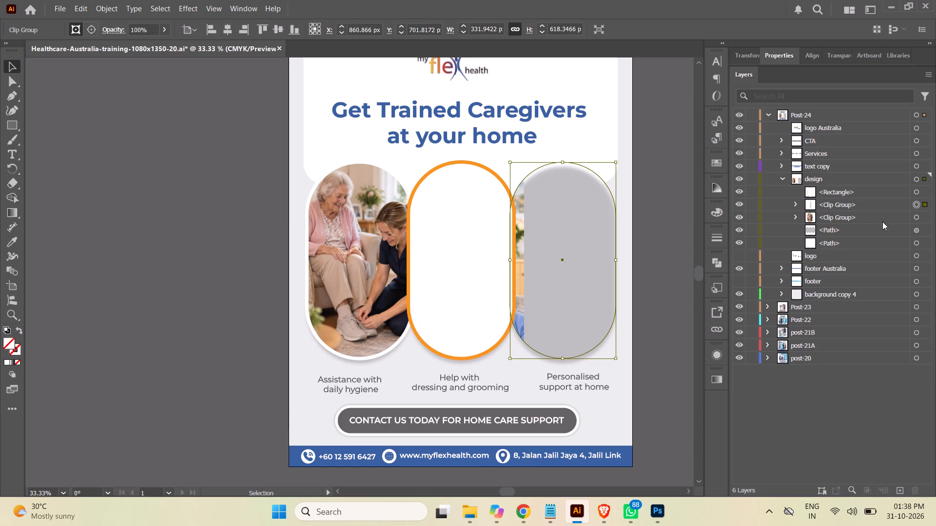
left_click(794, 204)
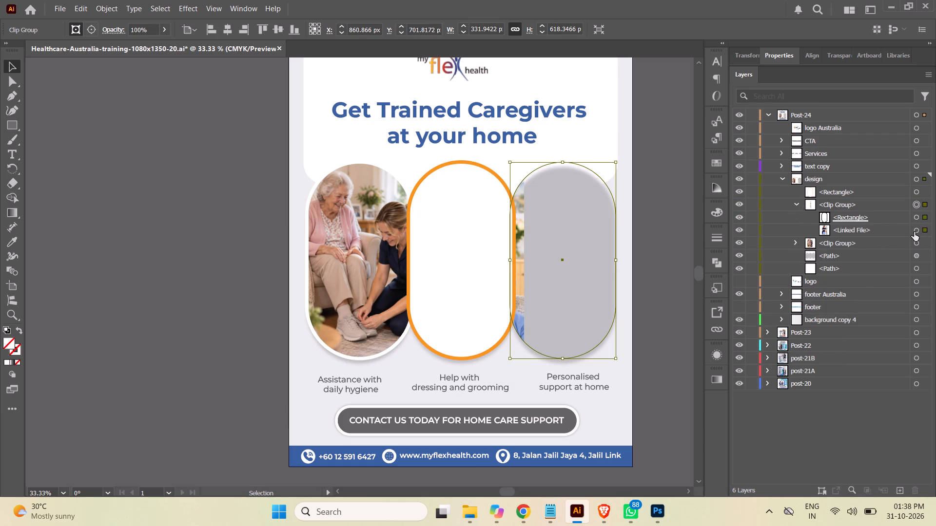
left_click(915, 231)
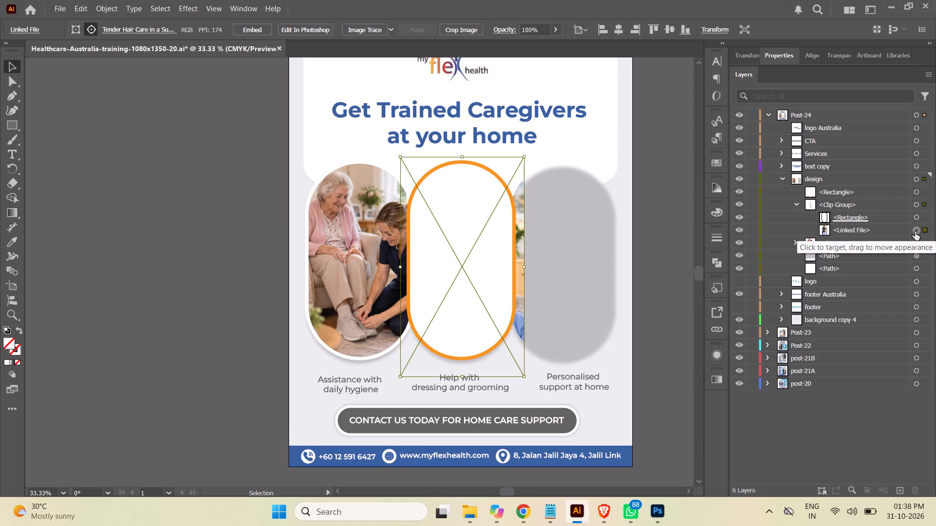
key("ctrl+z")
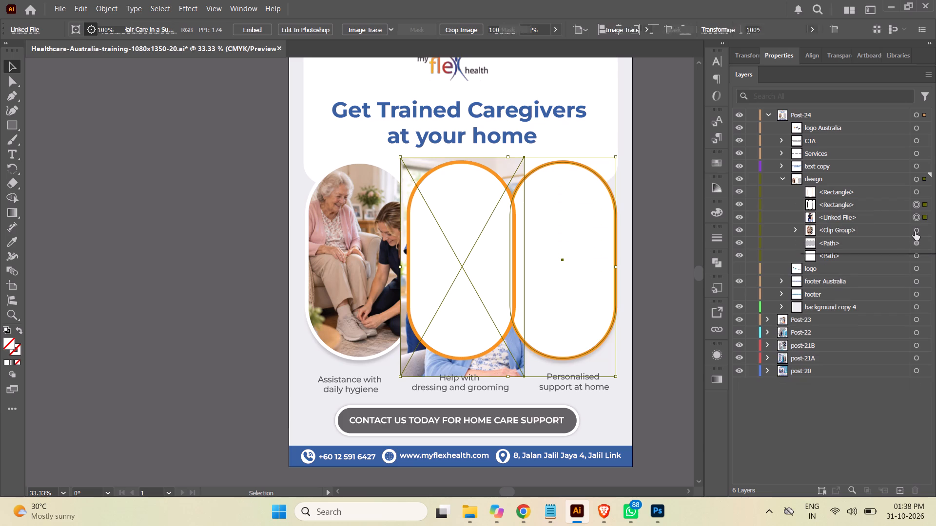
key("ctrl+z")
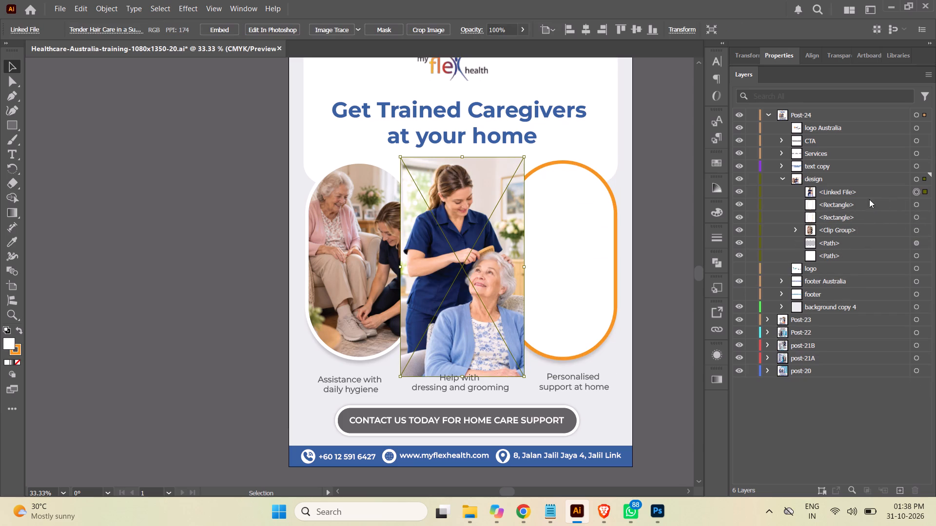
Move the hair-care image directly beneath the middle frame's rectangle in the stacking order and make a clipping mask from the two.
left_click_drag(867, 192, 861, 213)
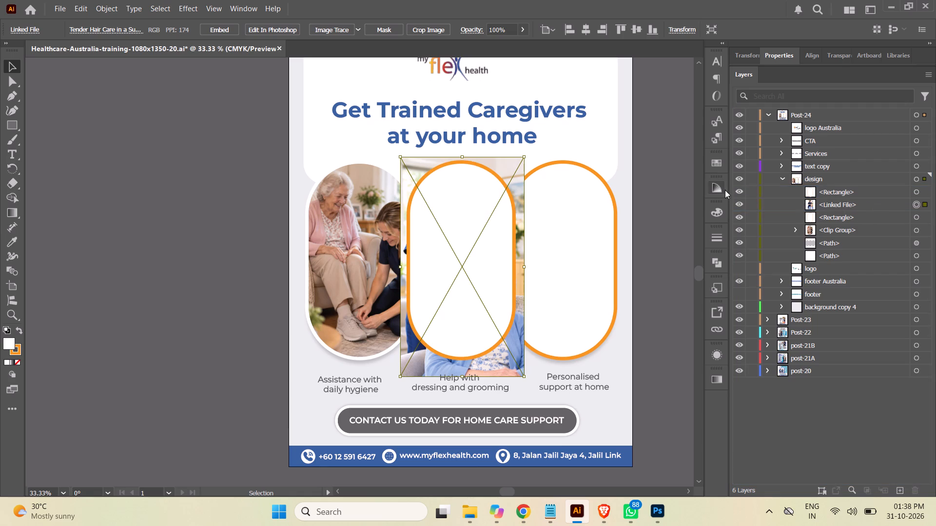
left_click(916, 190, "shift")
left_click(881, 192)
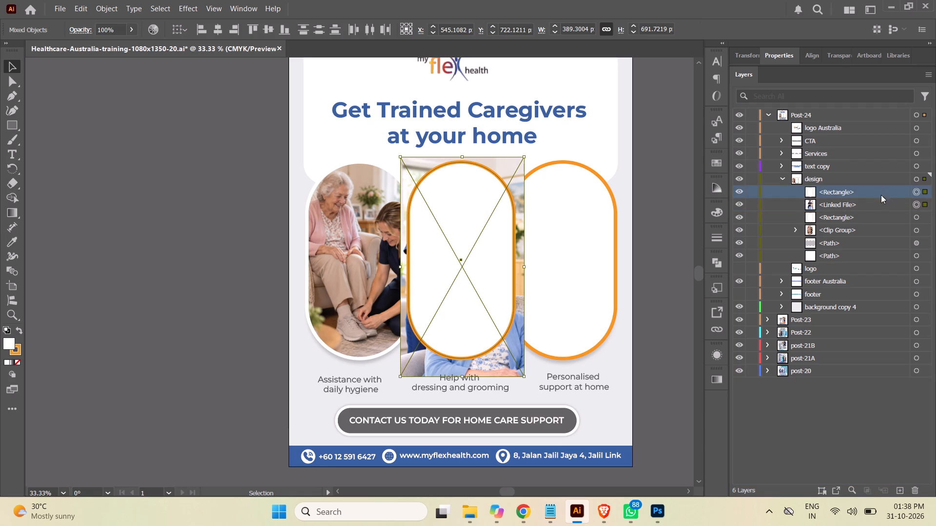
left_click(877, 201, "shift")
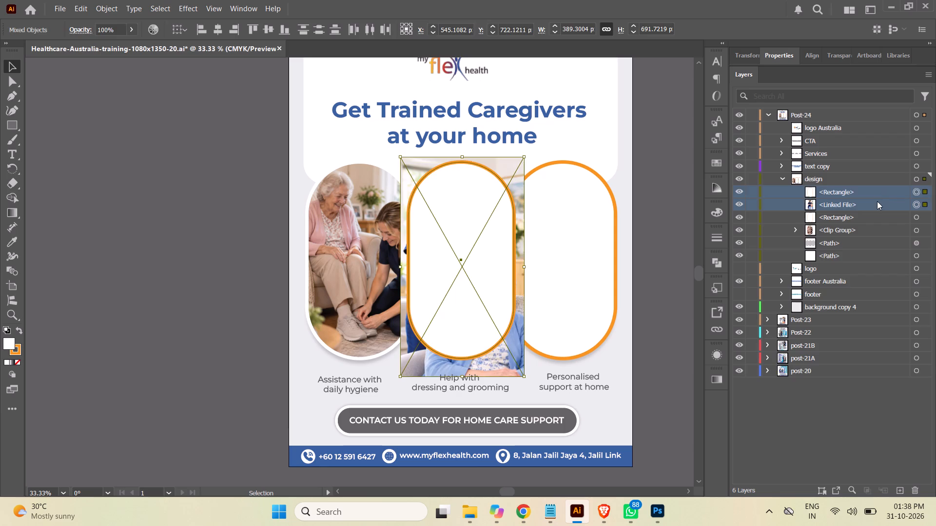
key("ctrl+7")
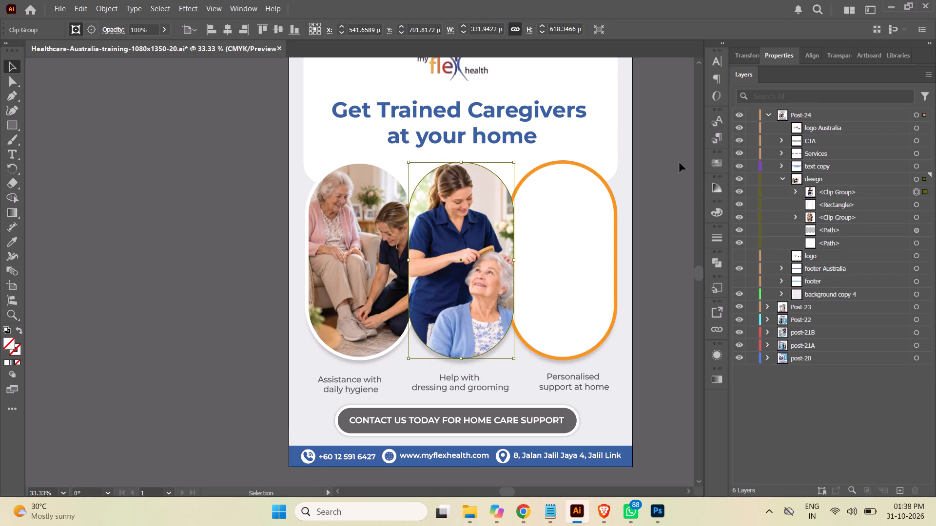
left_click(660, 168)
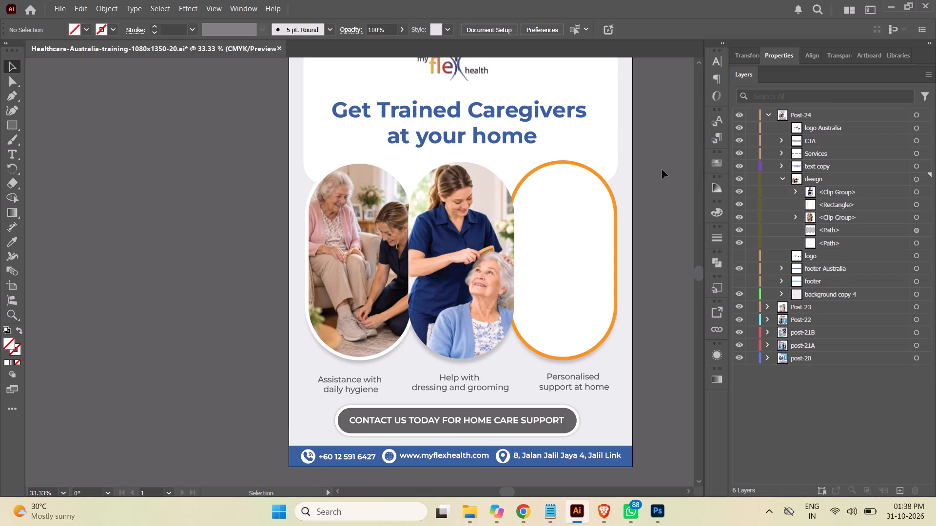
Scale the linked hair-care image inside its clip group to about 350 px wide and reposition it to fit the middle frame.
left_click(797, 191)
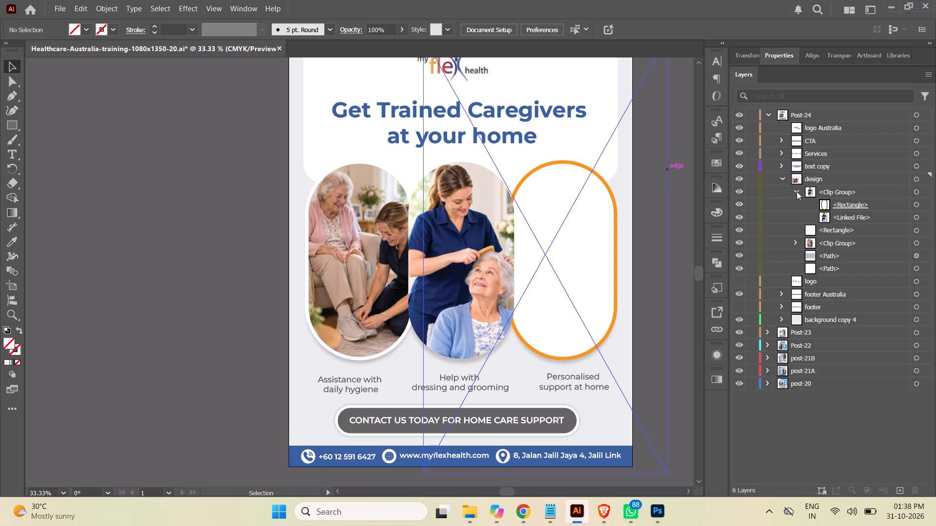
left_click(916, 218)
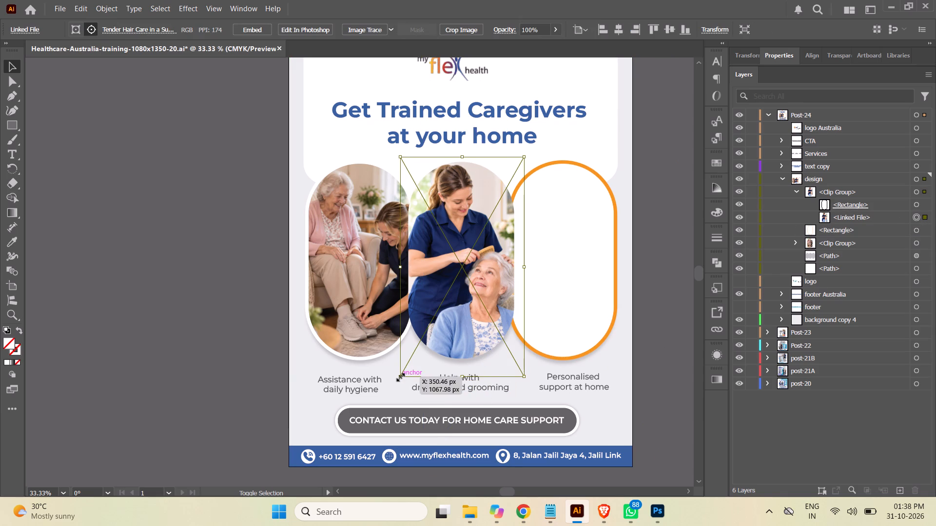
left_click_drag(399, 376, 408, 368, "shift")
left_click_drag(526, 368, 522, 367, "shift")
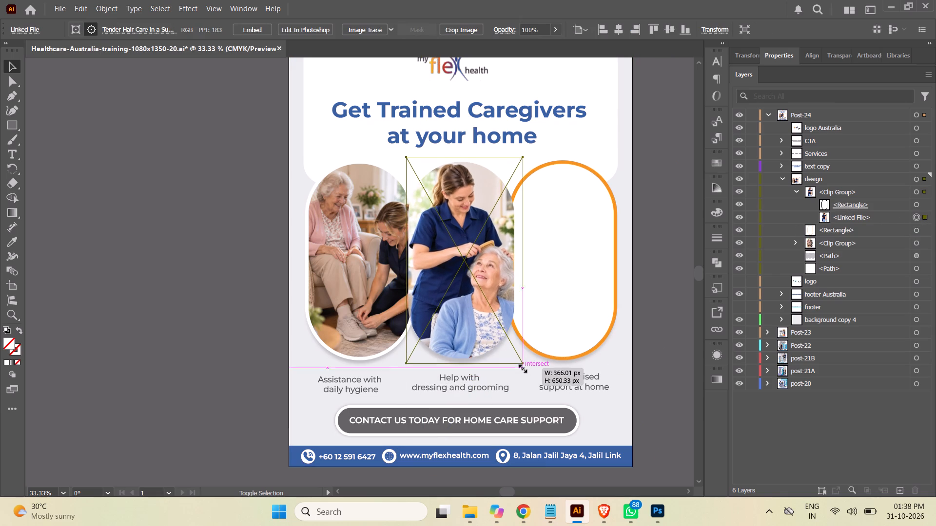
left_click_drag(522, 367, 515, 357, "shift")
left_click_drag(497, 319, 500, 333)
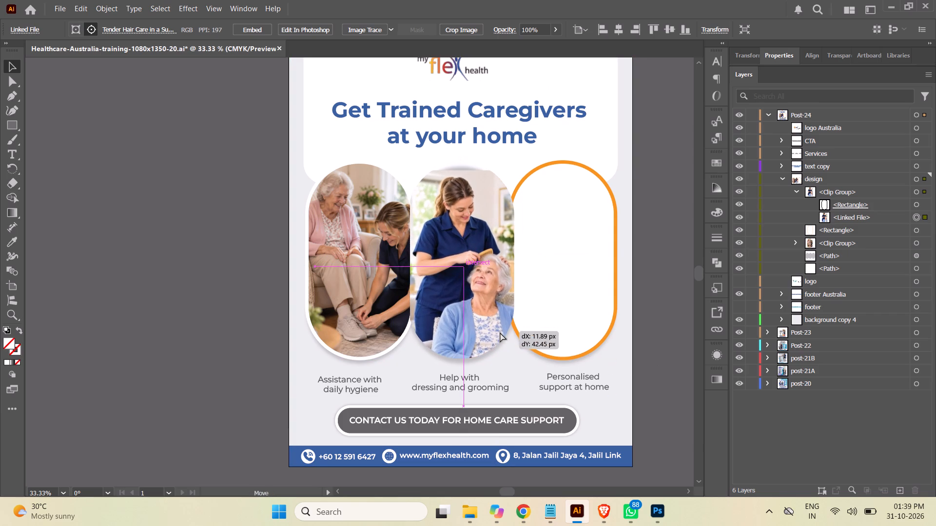
left_click_drag(500, 333, 499, 323)
left_click_drag(517, 355, 519, 365, "shift")
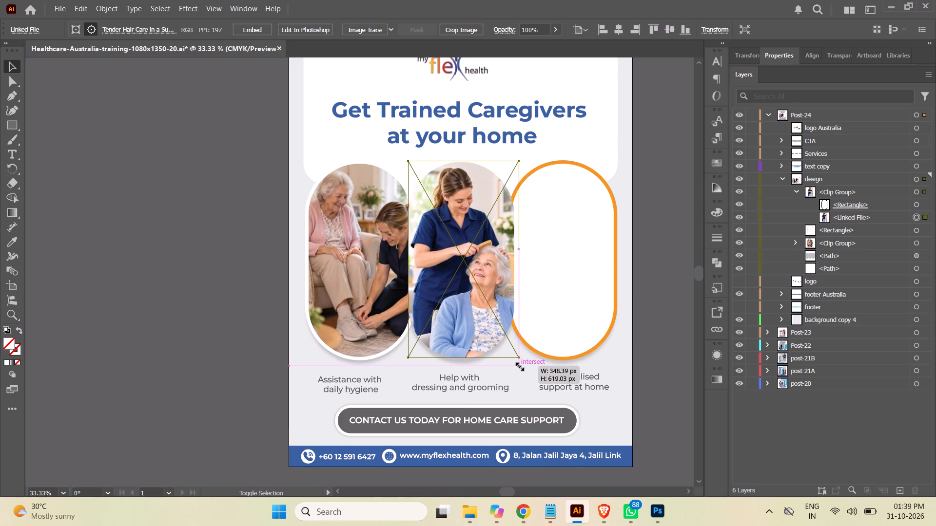
left_click_drag(519, 365, 519, 366, "shift")
left_click_drag(519, 366, 519, 369, "shift")
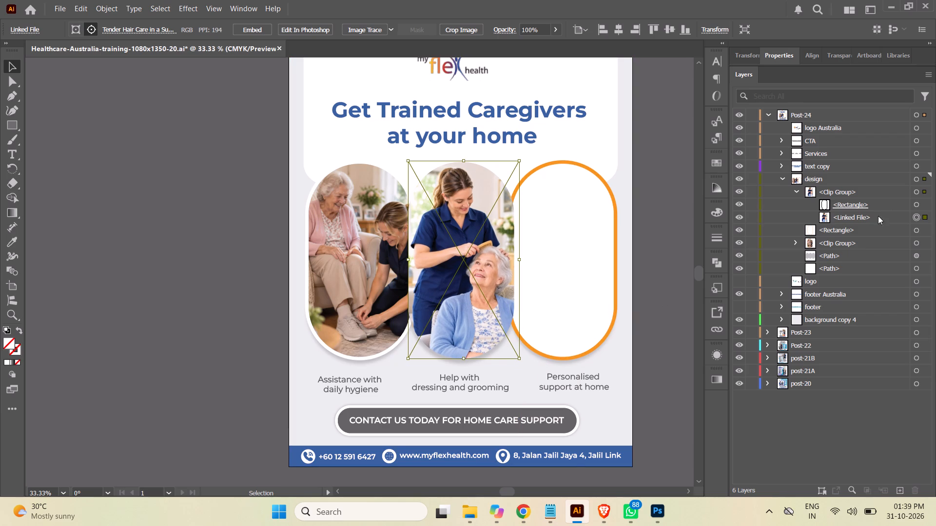
Give the middle frame's clipping rectangle a white 10 pt stroke.
left_click(915, 204)
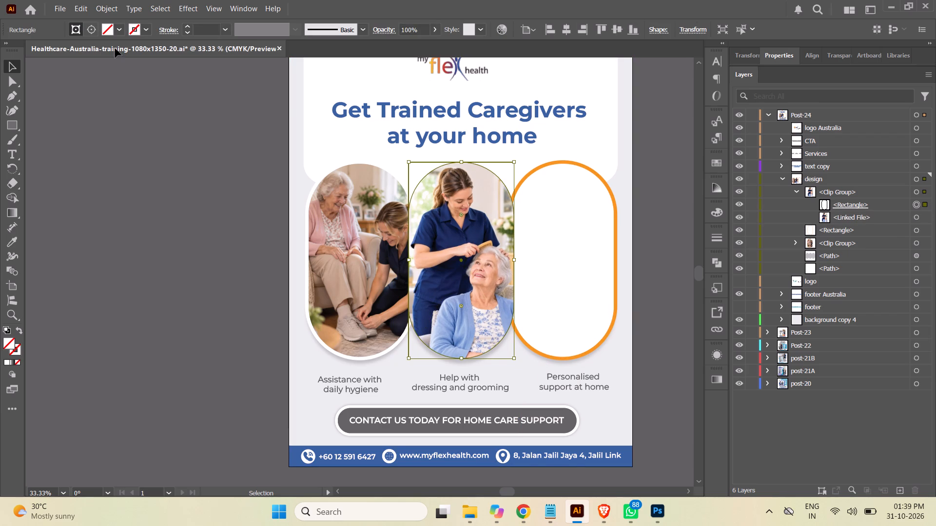
left_click(144, 31)
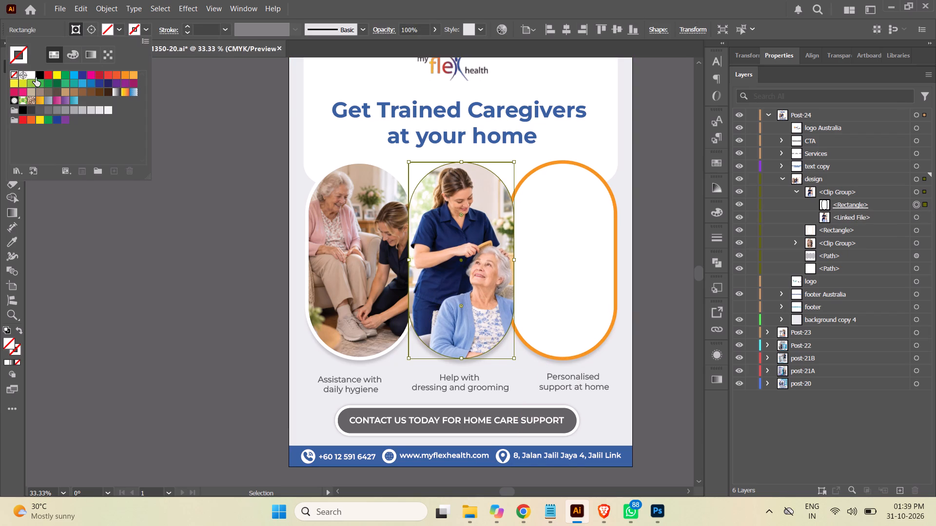
left_click(31, 75)
left_click(200, 28)
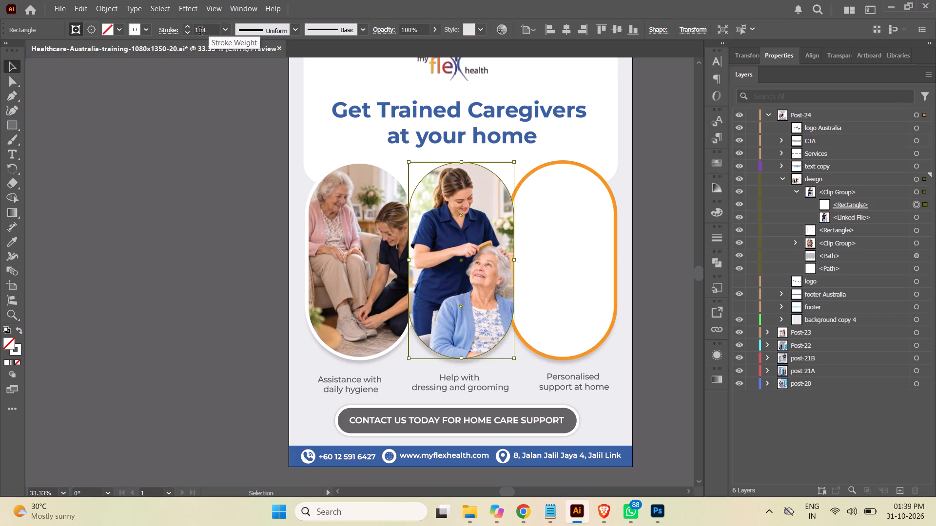
left_click(200, 32)
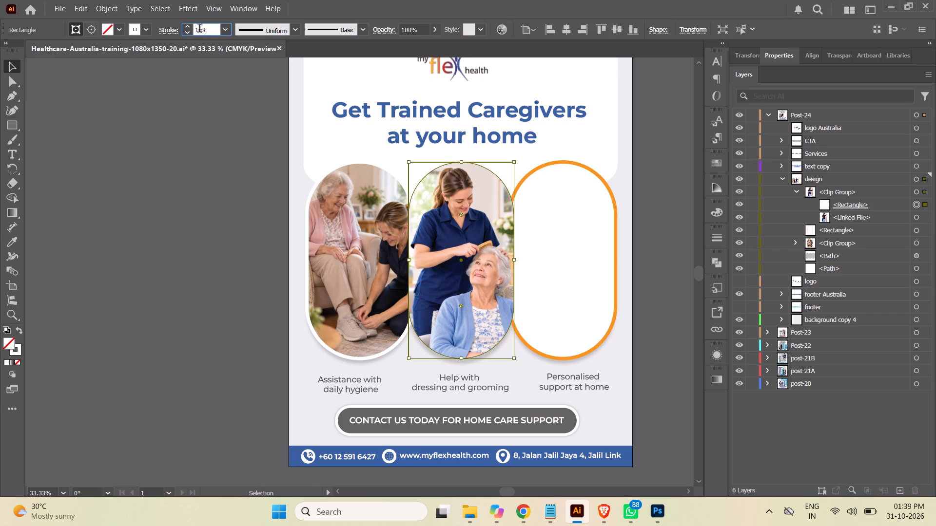
key("BackSpace")
key("0")
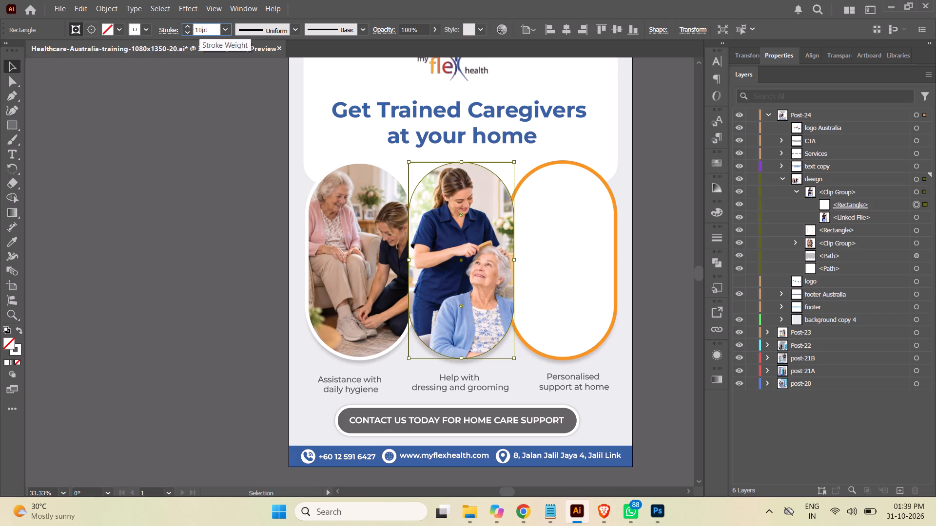
key("Return")
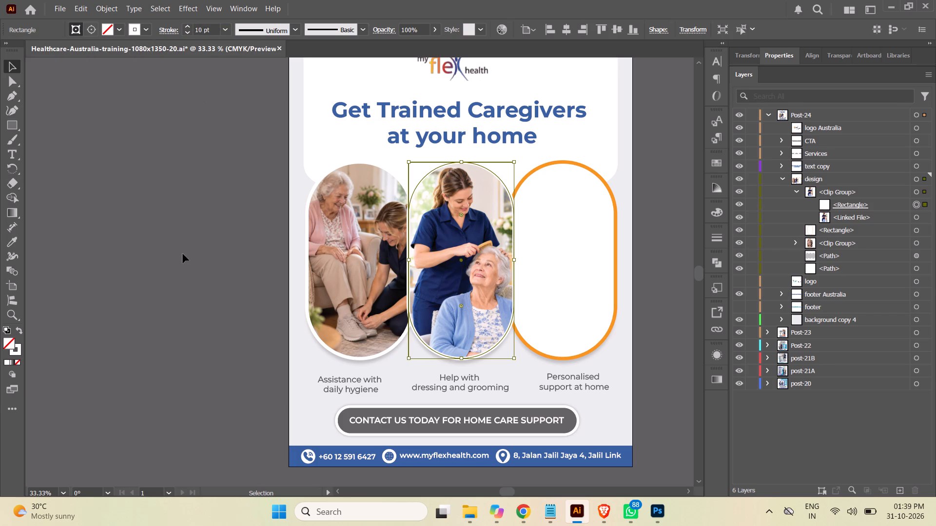
left_click(166, 247)
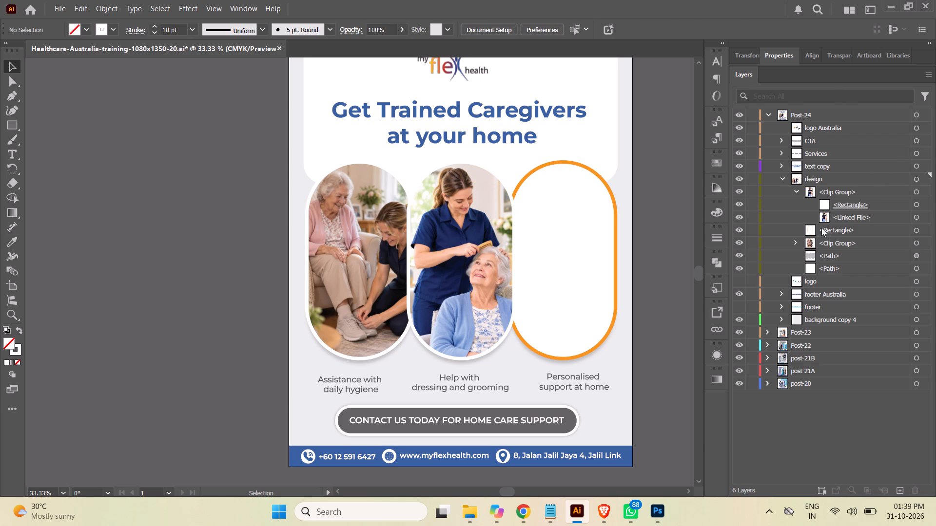
Place Gemini_Generated_Image_sozadisozadisoza.png from the Health Services folder into the Illustrator post and stack it directly beneath the third frame's rectangle.
left_click(797, 188)
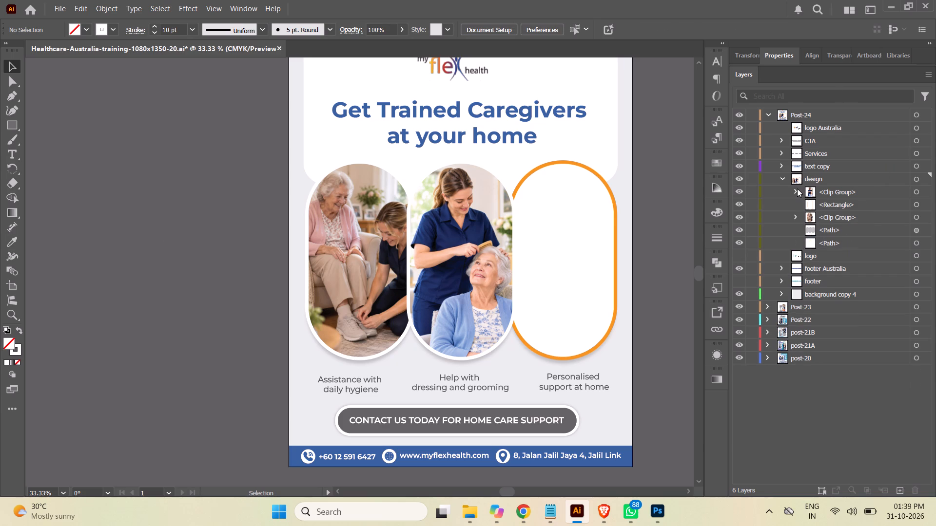
left_click(858, 205)
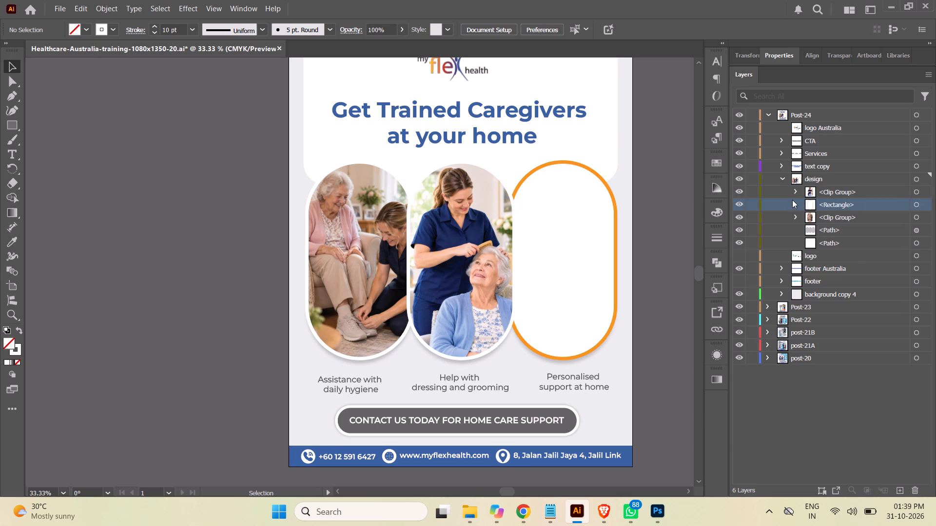
left_click(474, 511)
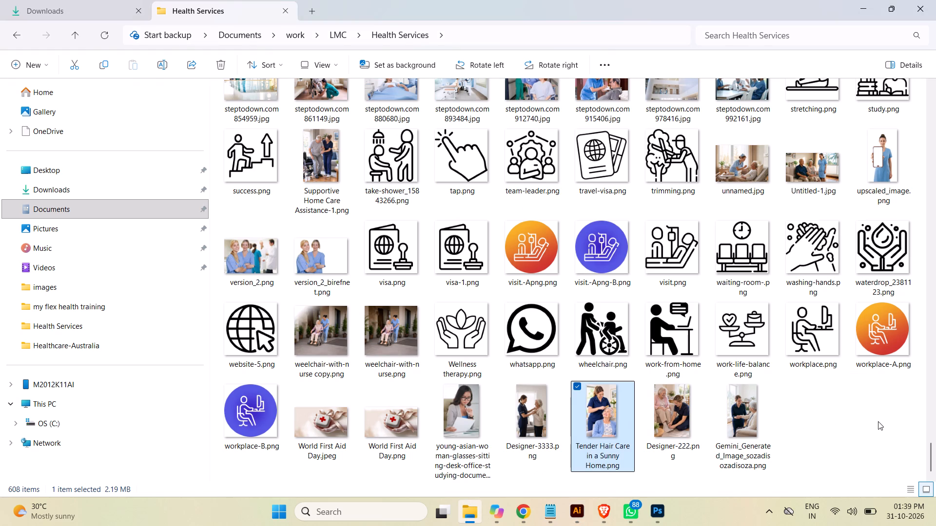
left_click_drag(750, 426, 674, 475)
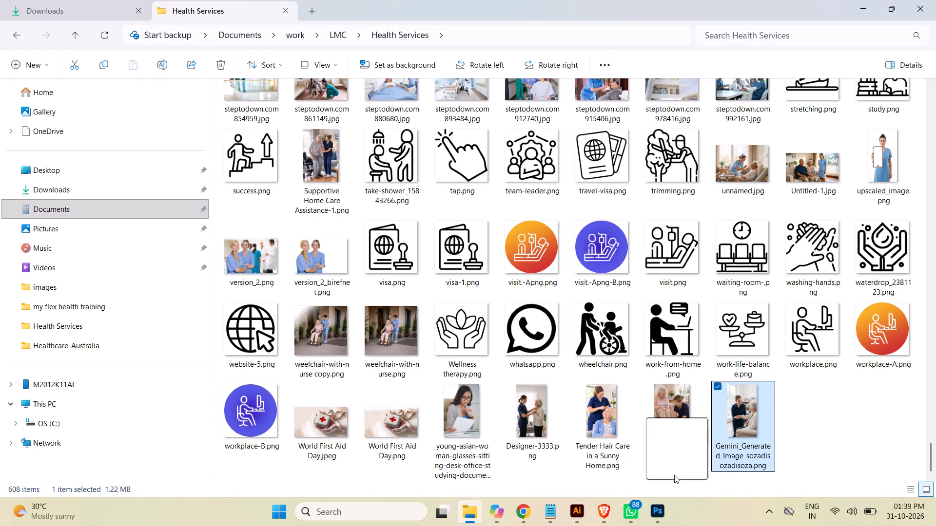
left_click_drag(674, 475, 586, 504)
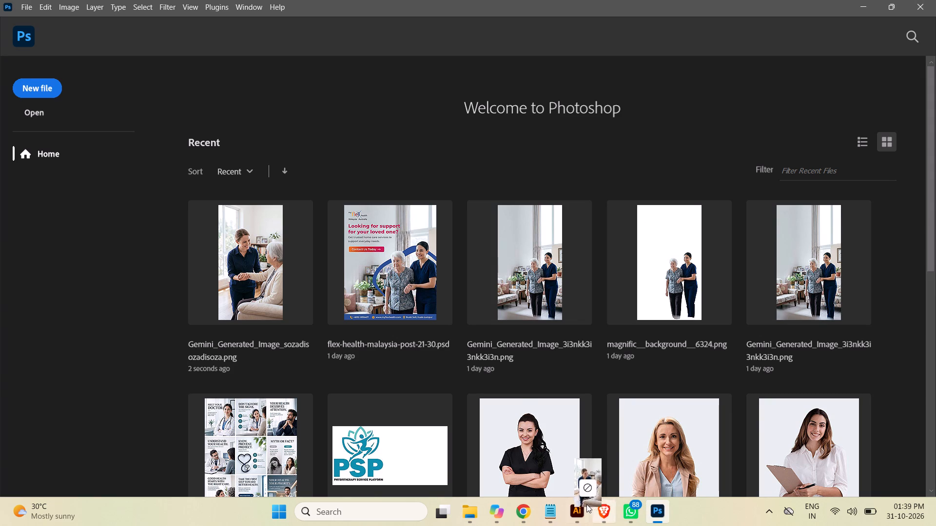
left_click_drag(586, 504, 585, 289)
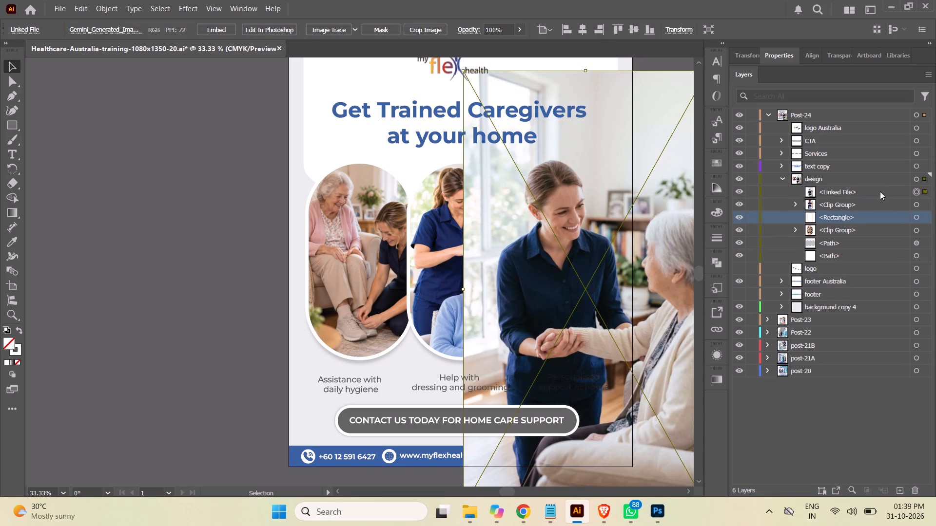
left_click_drag(880, 191, 864, 222)
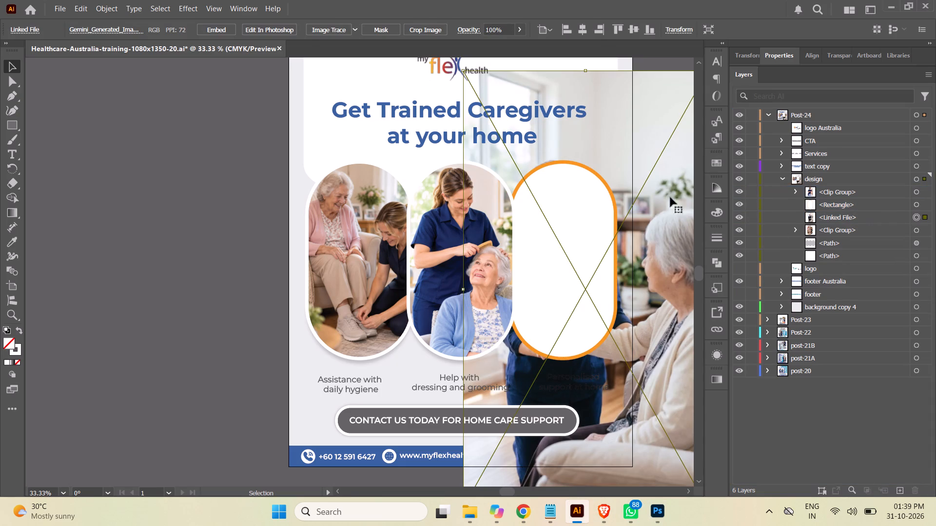
Scale the placed hand-holding image down to about 359 px wide and position it over the third frame.
left_click_drag(465, 73, 528, 175, "shift")
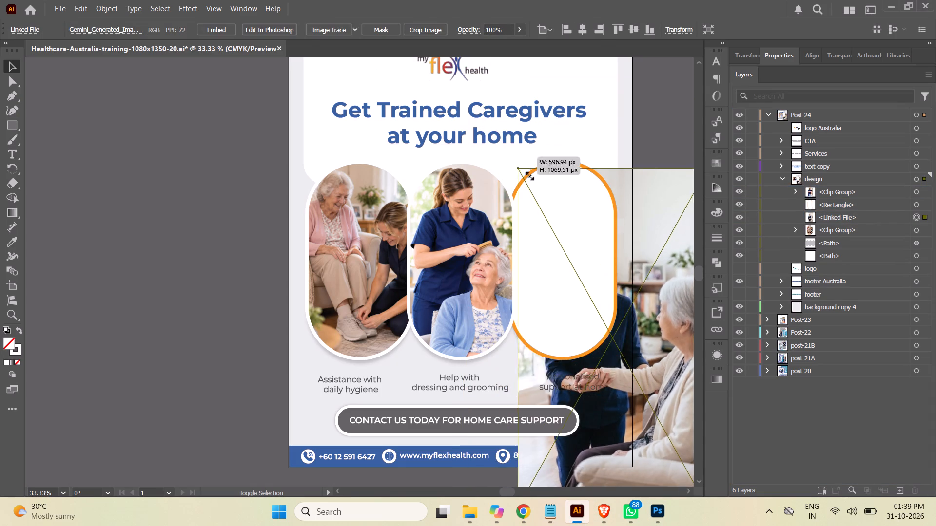
left_click_drag(528, 175, 594, 314, "shift")
left_click_drag(659, 378, 637, 331)
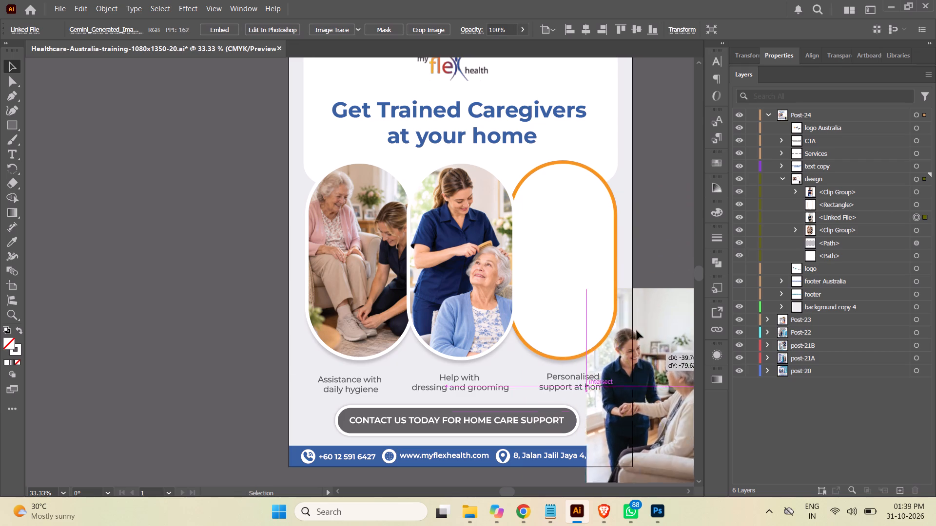
left_click_drag(637, 331, 561, 224)
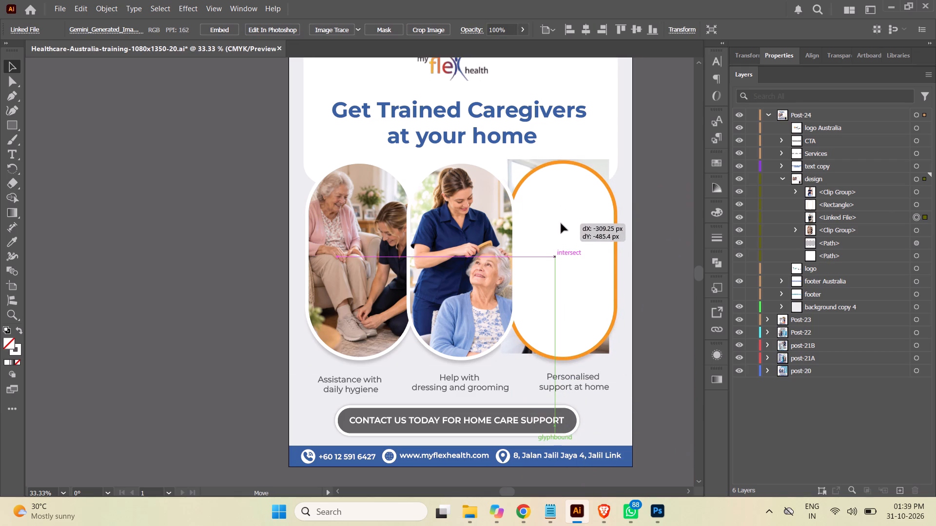
left_click_drag(561, 224, 564, 225)
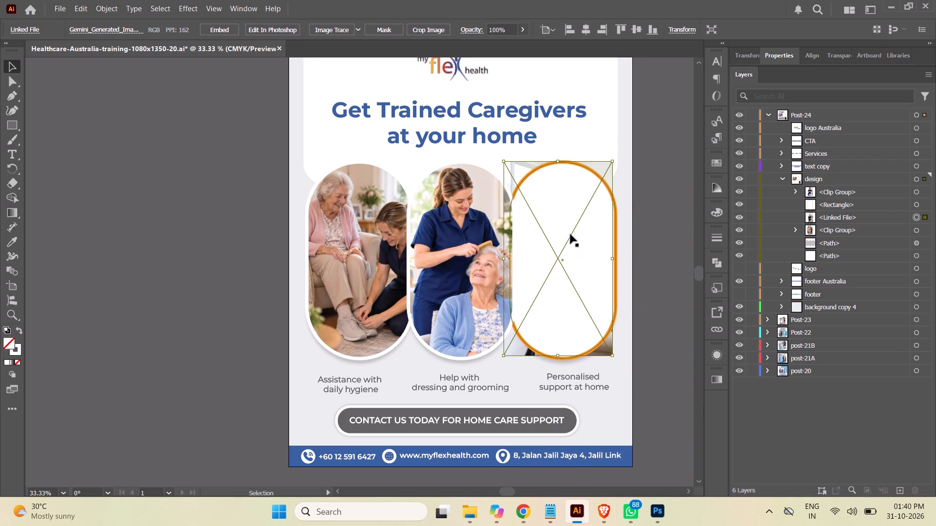
left_click_drag(612, 356, 618, 368, "shift")
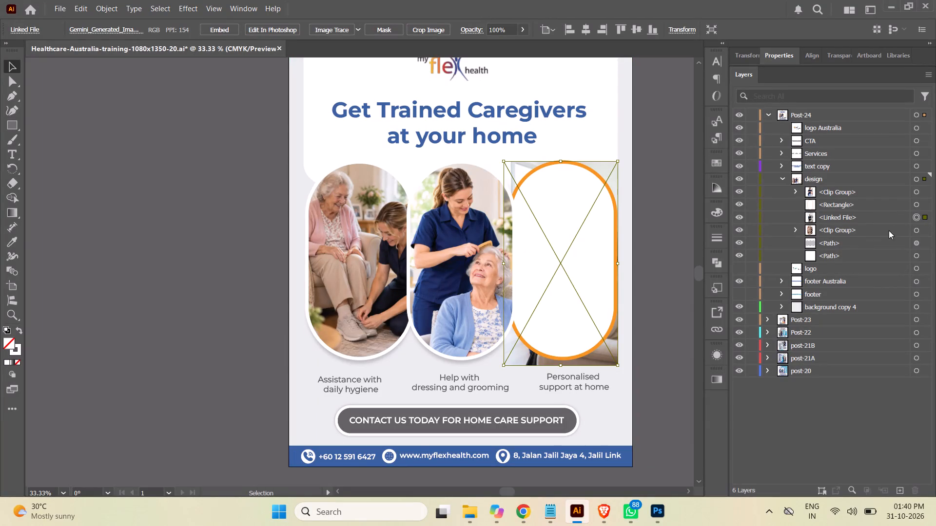
Make a clipping mask from the third frame's rectangle and the hand-holding image beneath it.
left_click(916, 205, "shift")
left_click(886, 205)
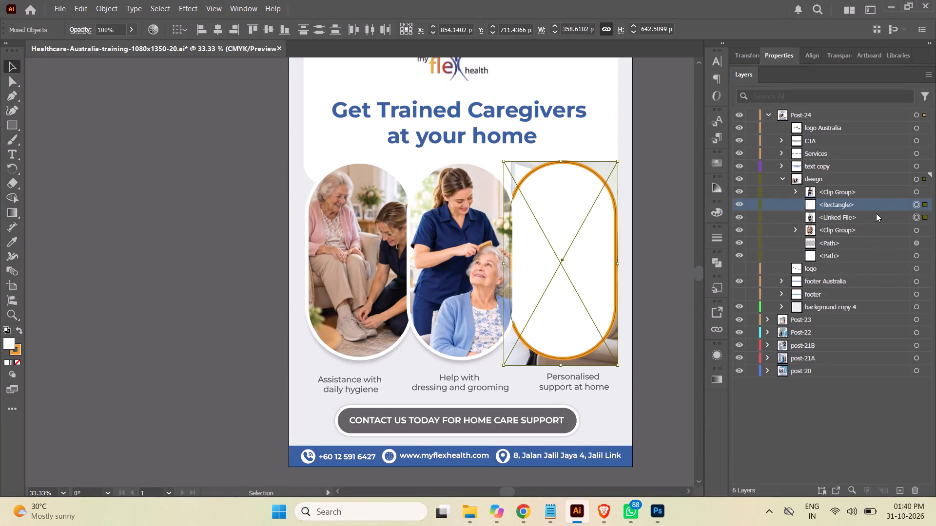
left_click(875, 213, "shift")
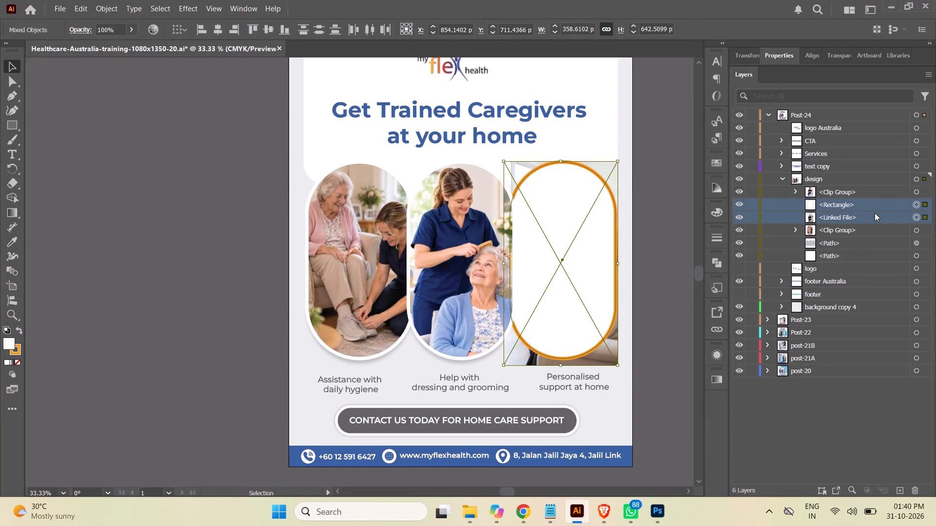
key("ctrl+7")
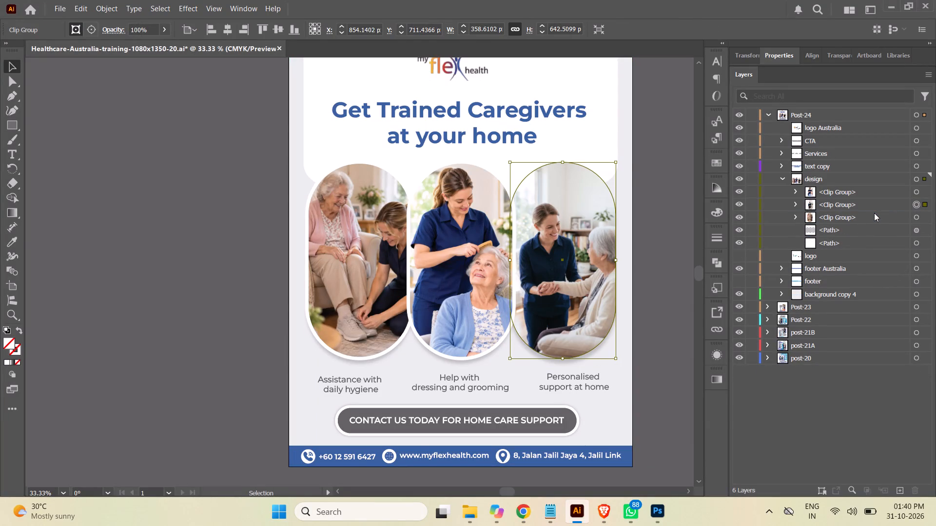
Enlarge the linked hand-holding image inside its clip group to about 406 px wide, extending it up and to the left.
left_click(797, 204)
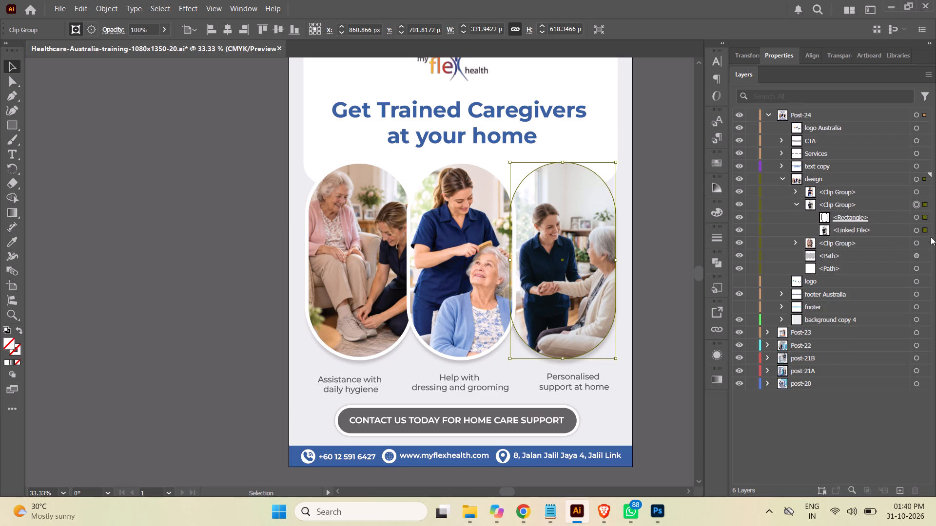
left_click(916, 232)
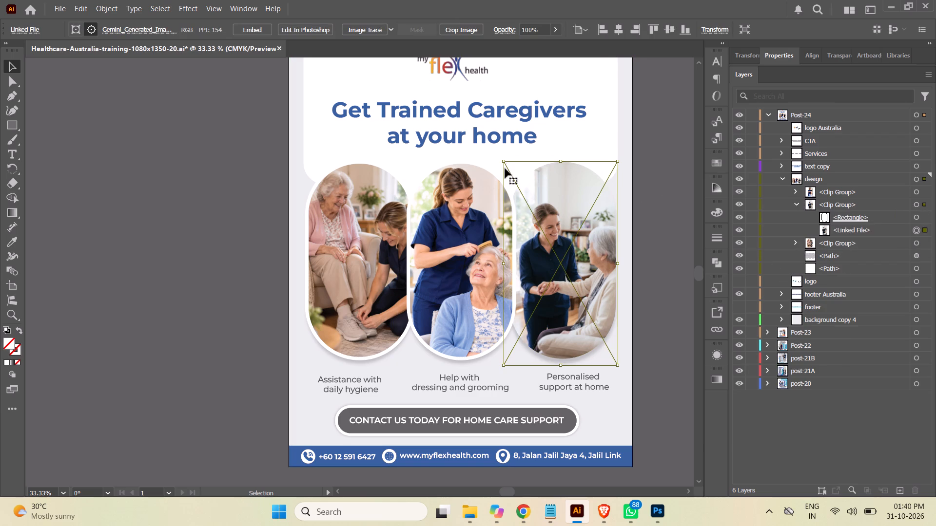
left_click_drag(503, 160, 485, 131, "shift")
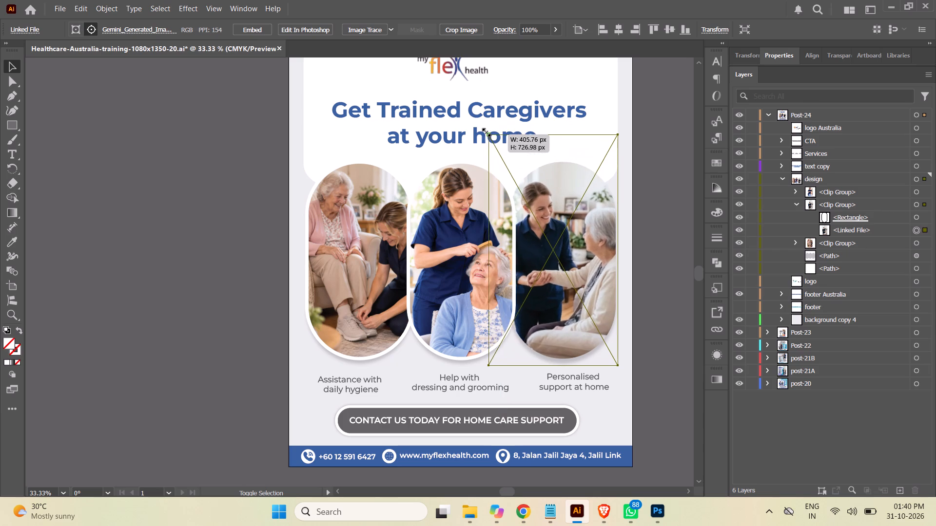
left_click_drag(485, 131, 486, 130, "shift")
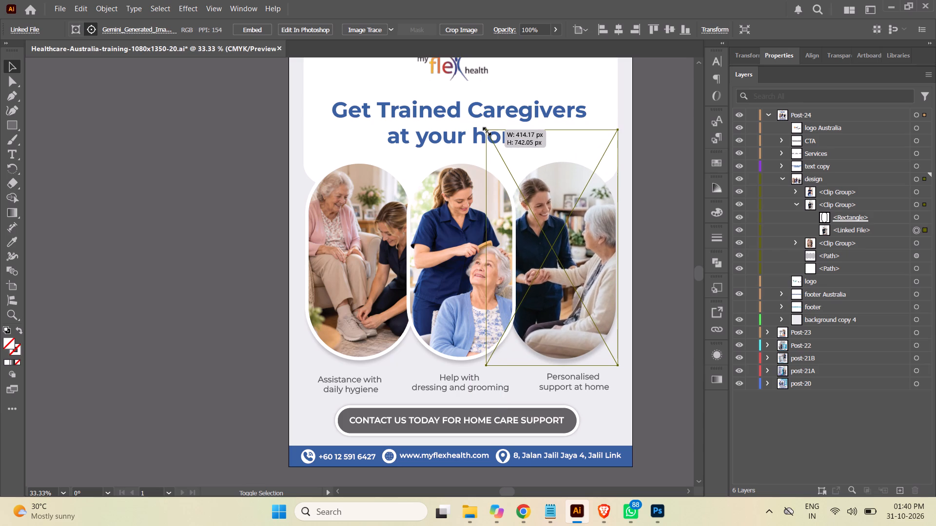
left_click_drag(486, 130, 489, 135, "shift")
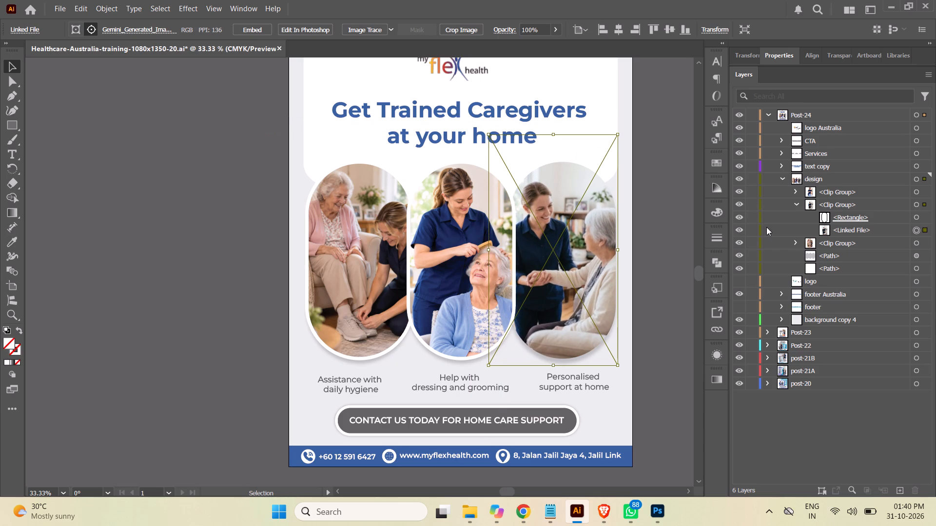
key("Return")
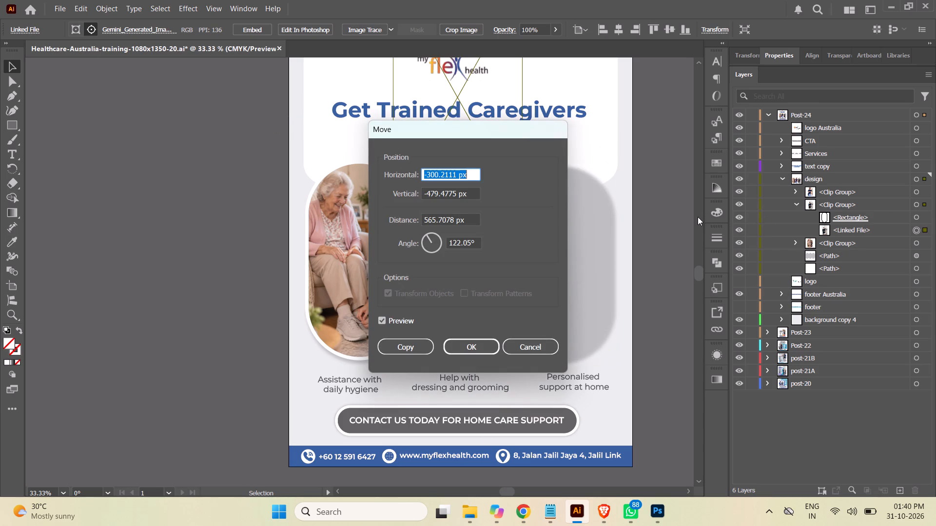
left_click(532, 347)
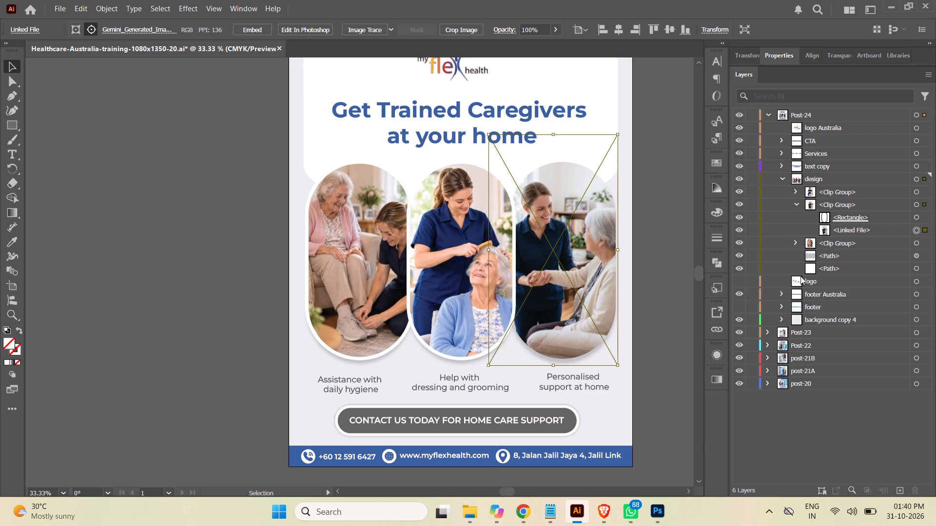
Give the third frame's clipping rectangle a white 10 pt stroke.
left_click(916, 218)
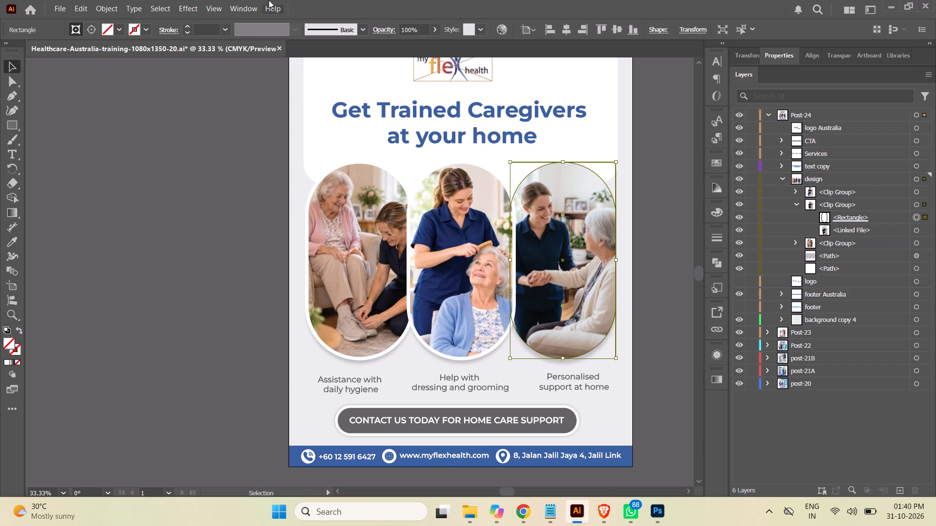
left_click(146, 27)
left_click(32, 75)
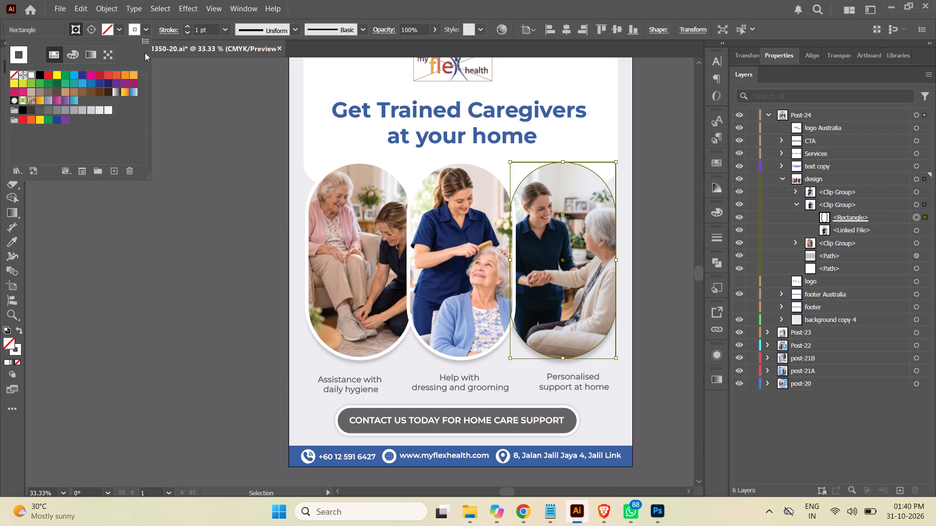
left_click(200, 31)
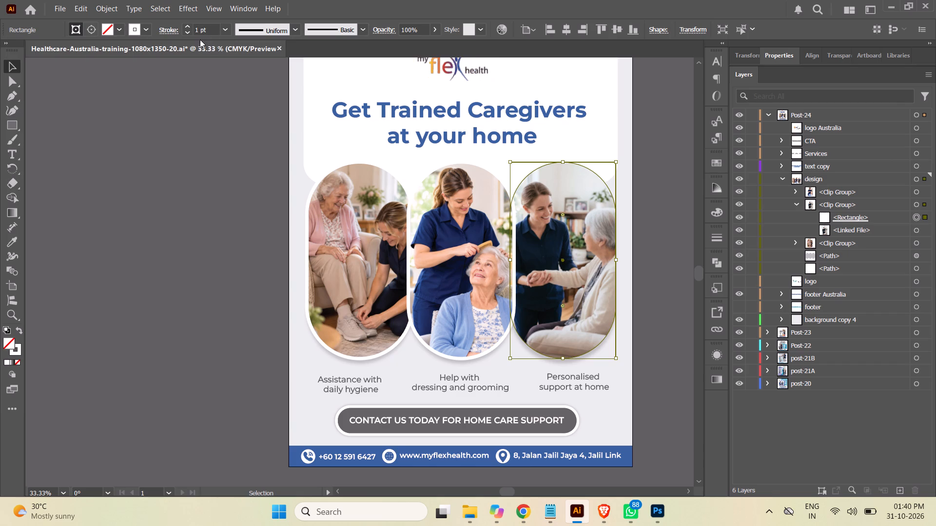
left_click(201, 30)
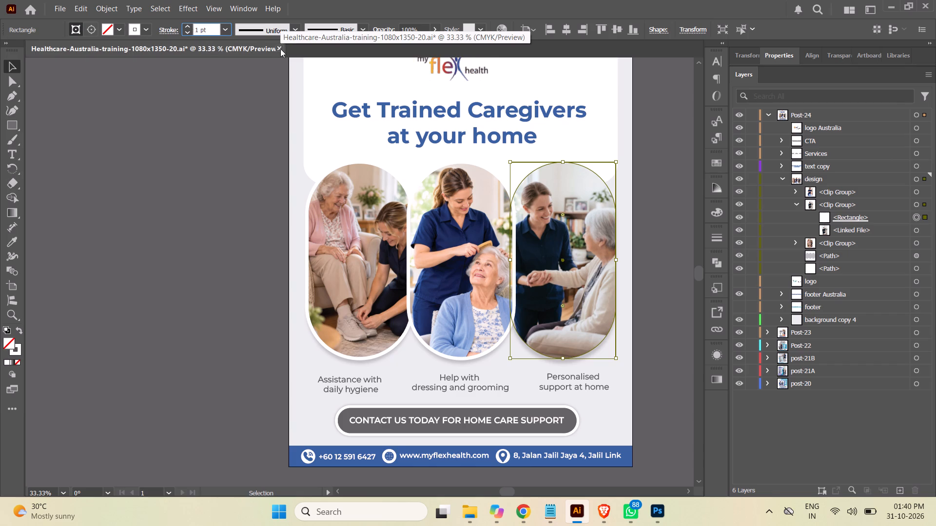
key("BackSpace")
key("0")
key("Return")
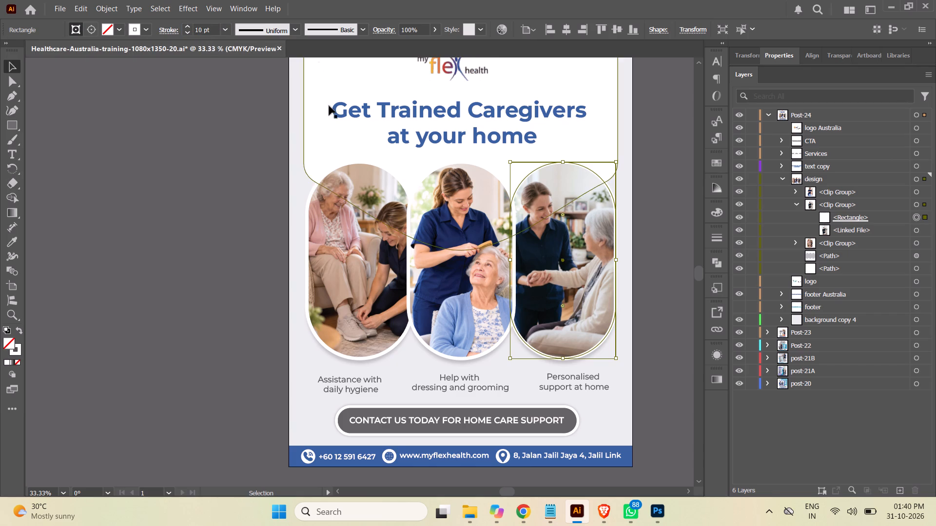
left_click(184, 263)
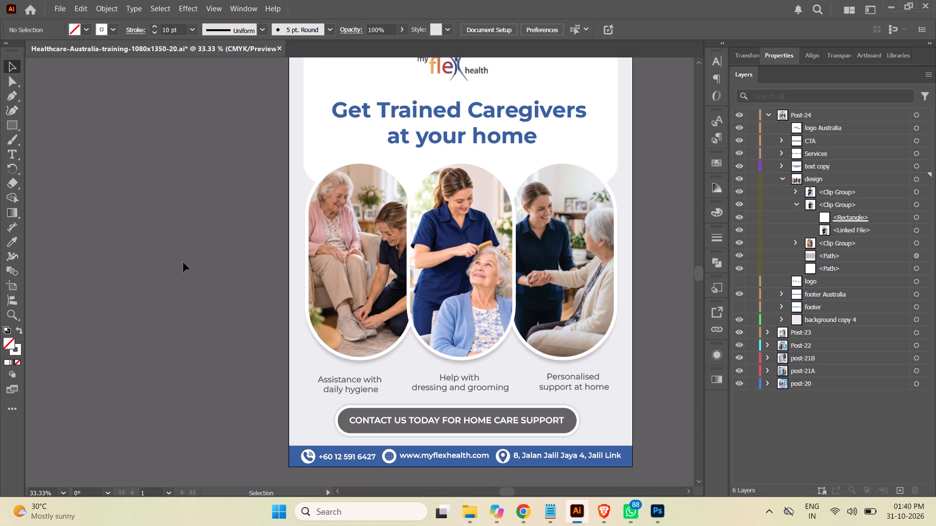
Collapse the third frame's clip group and the design sublayer in Post-24, and save the document.
left_click(795, 203)
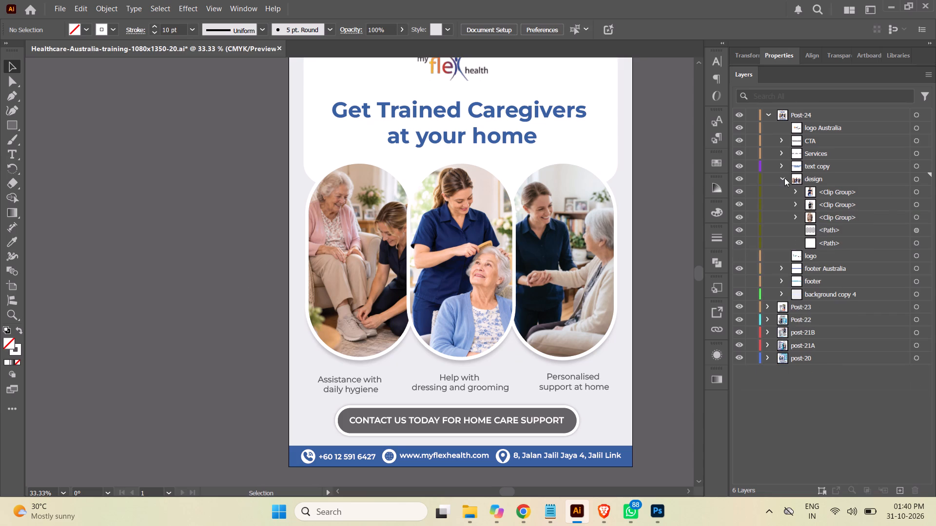
left_click(782, 177)
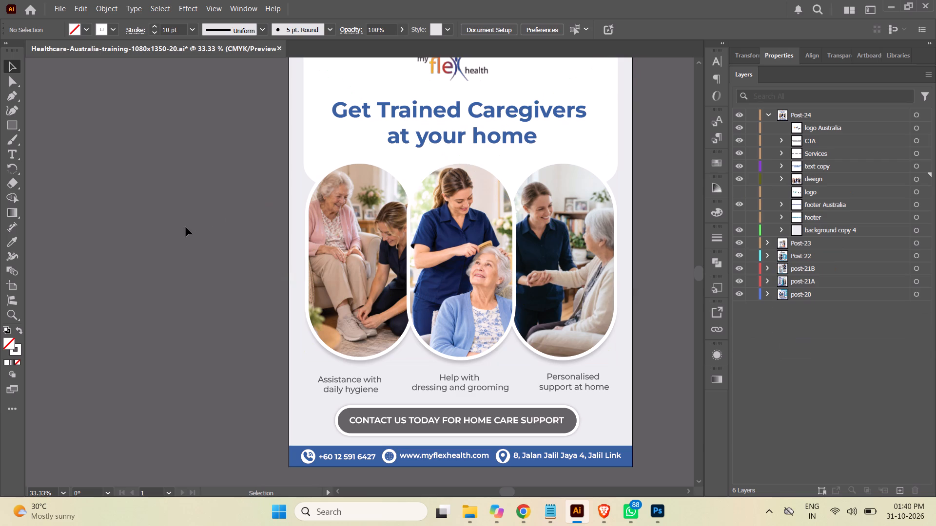
key("ctrl+minus")
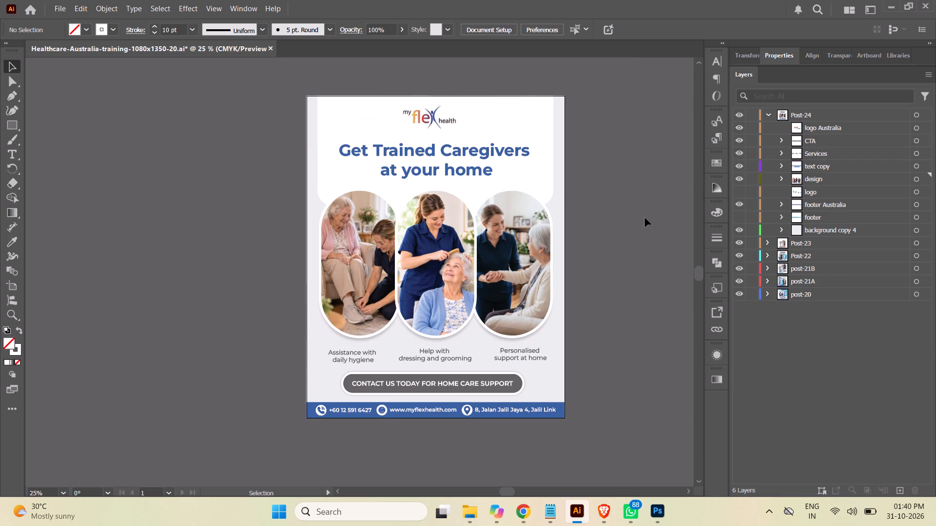
left_click(648, 211)
key("ctrl+s")
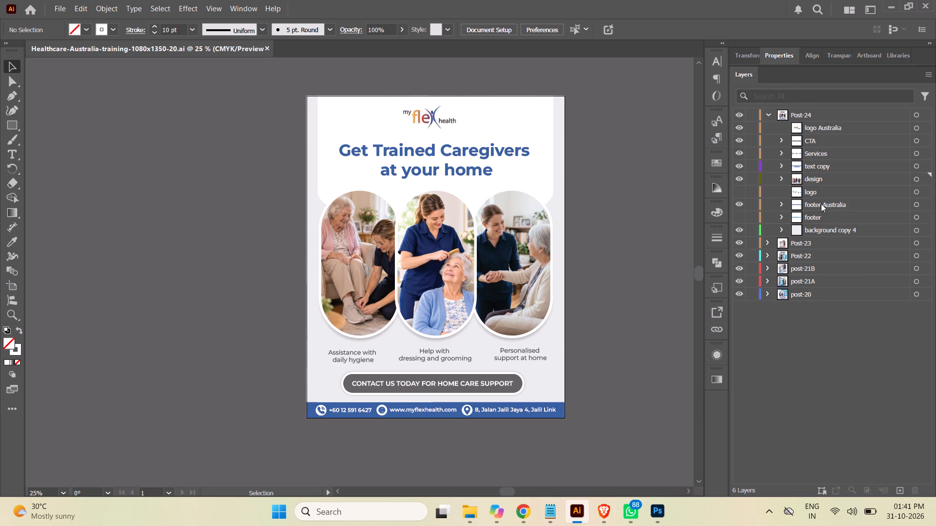
Select the white rounded header panel path at the bottom of Post-24's design sublayer.
left_click(780, 178)
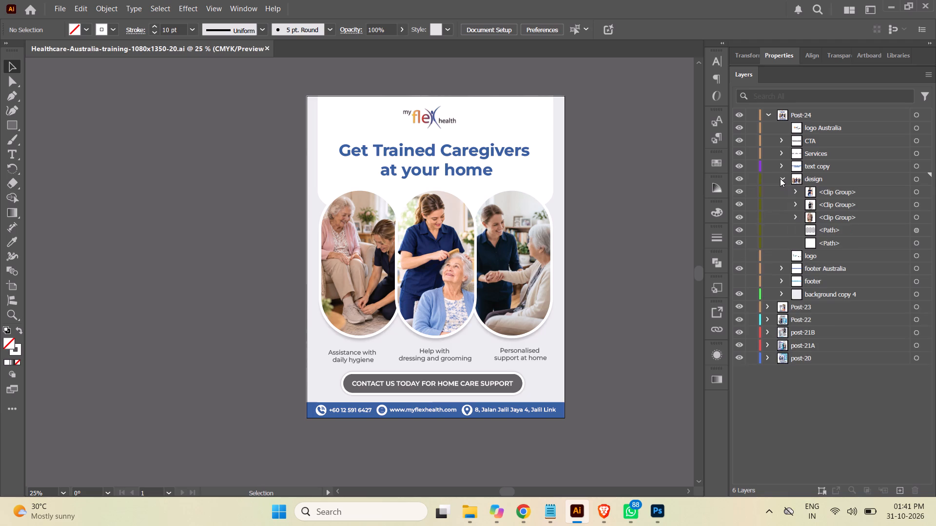
left_click(920, 243)
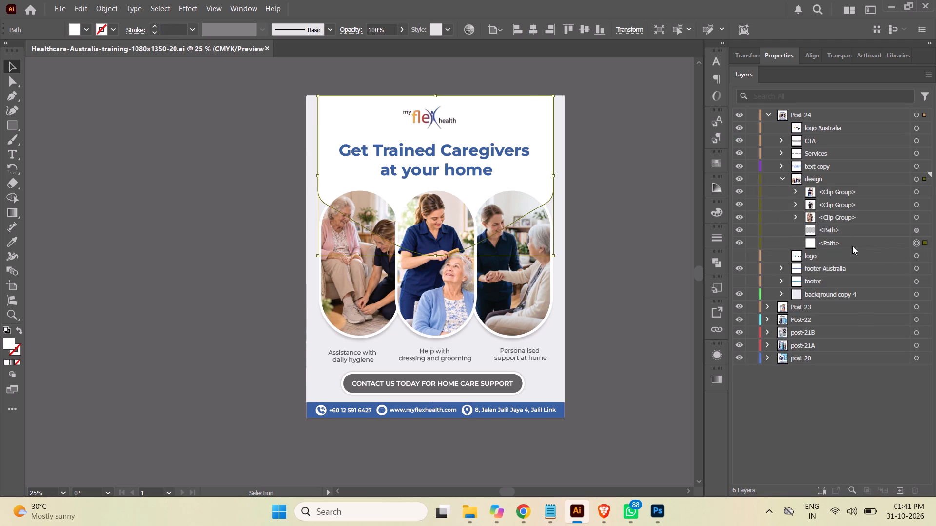
left_click(851, 243)
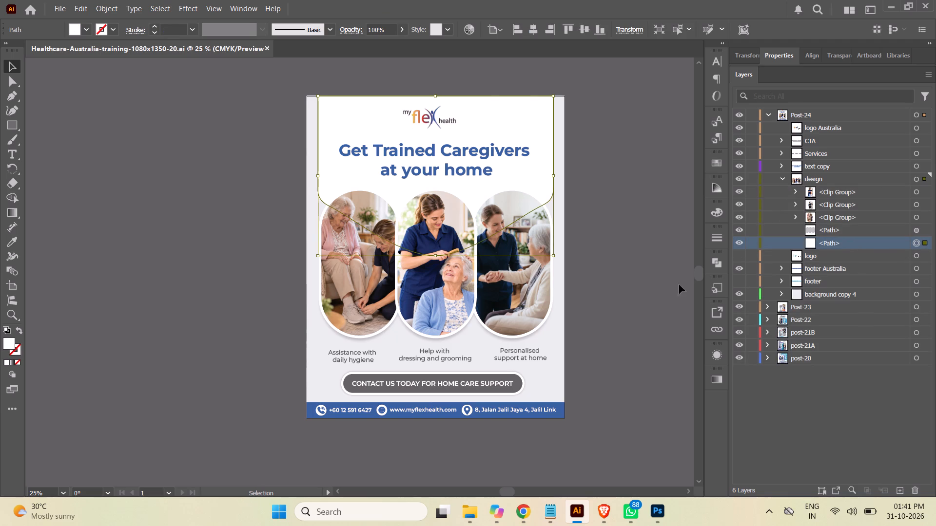
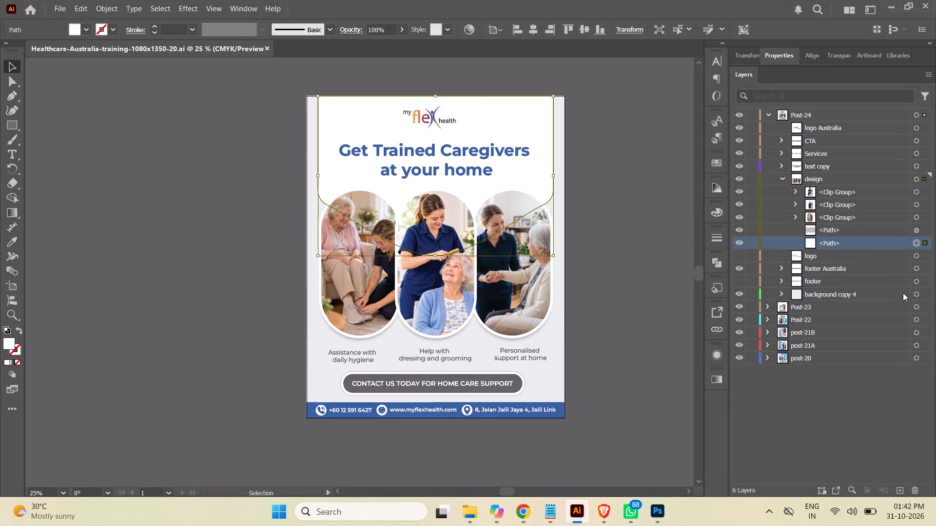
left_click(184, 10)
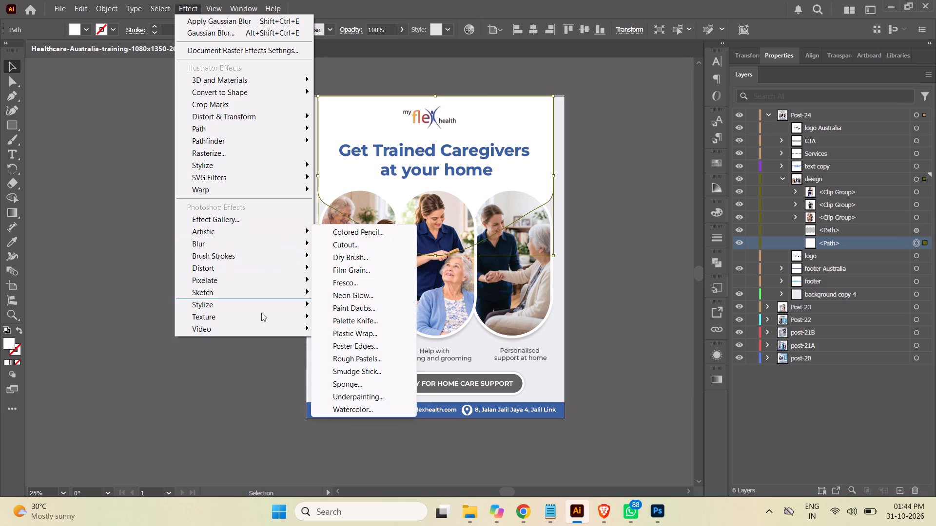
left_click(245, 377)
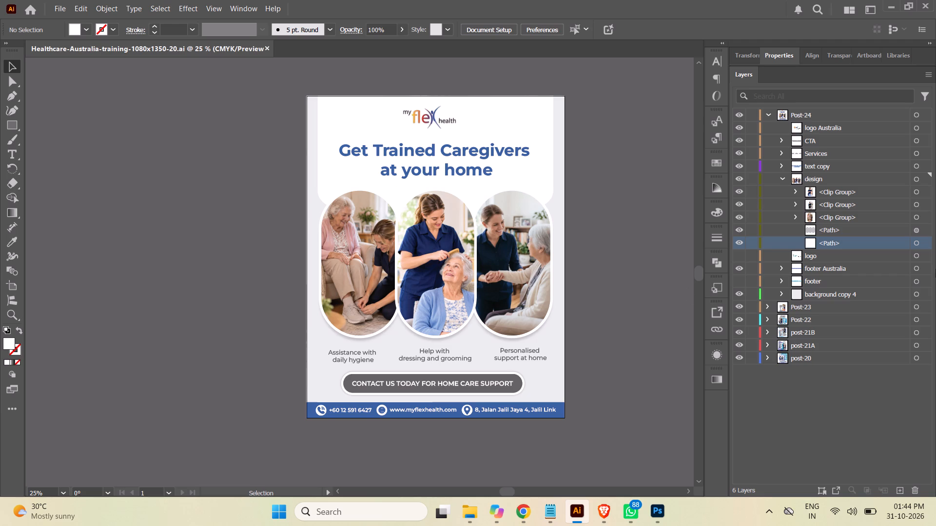
Duplicate the white header panel path in Post-24's design sublayer.
left_click(916, 243)
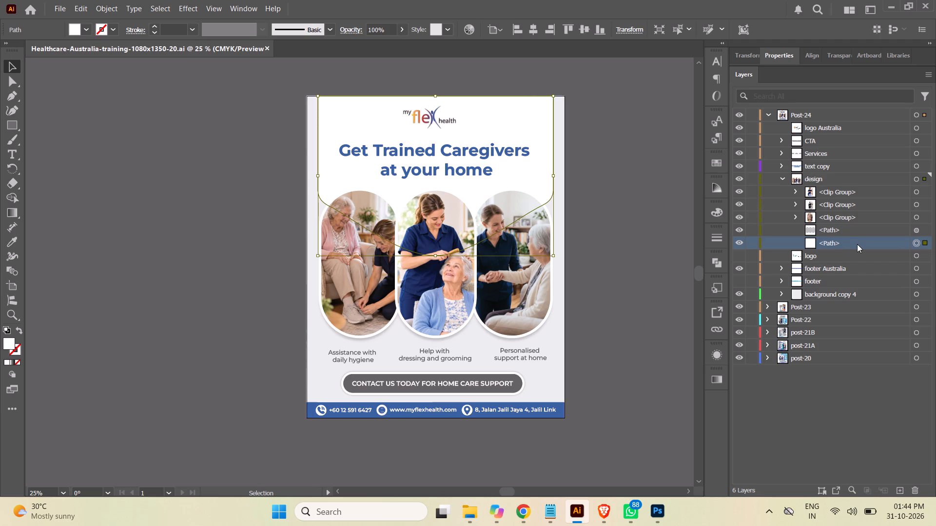
left_click_drag(857, 244, 901, 491)
Fill the lower copy of the header panel path with grey #929293 for a shadow.
left_click(916, 256)
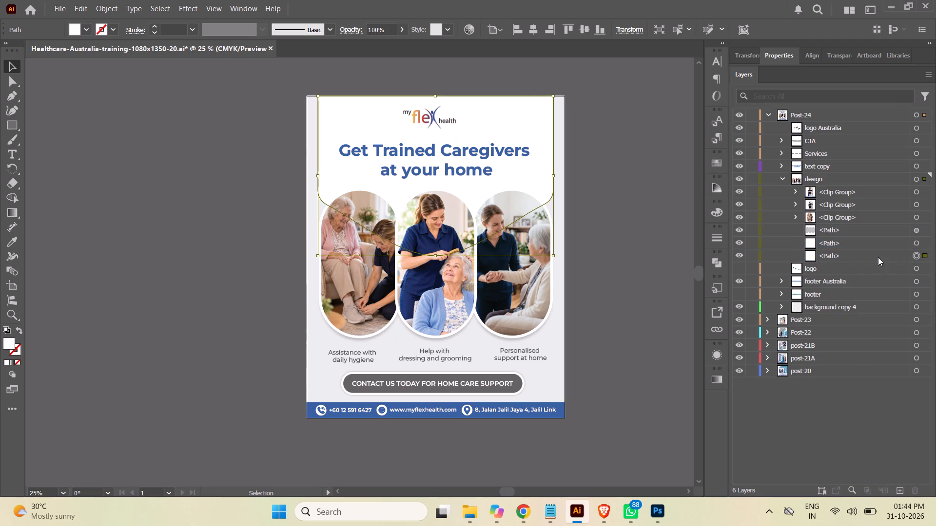
left_click(878, 257)
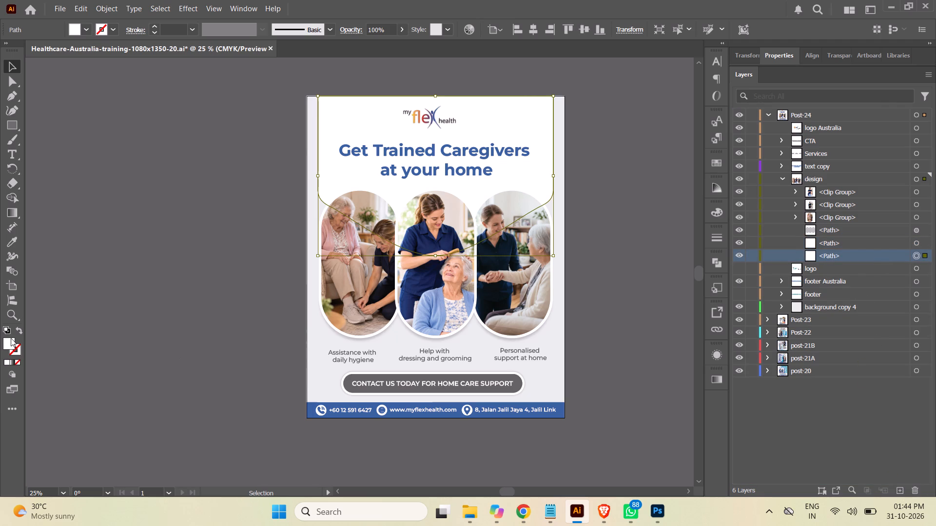
double_click(11, 338)
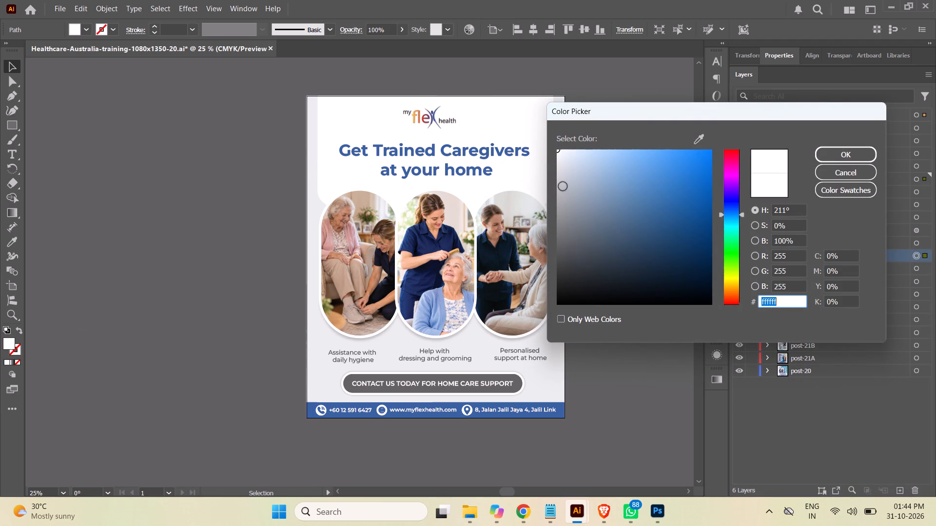
left_click_drag(562, 186, 559, 210)
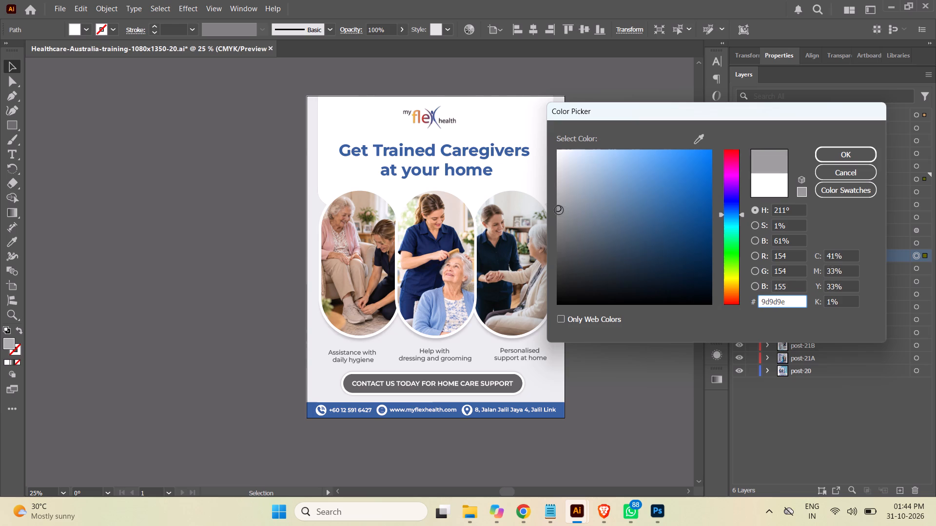
left_click_drag(559, 210, 559, 214)
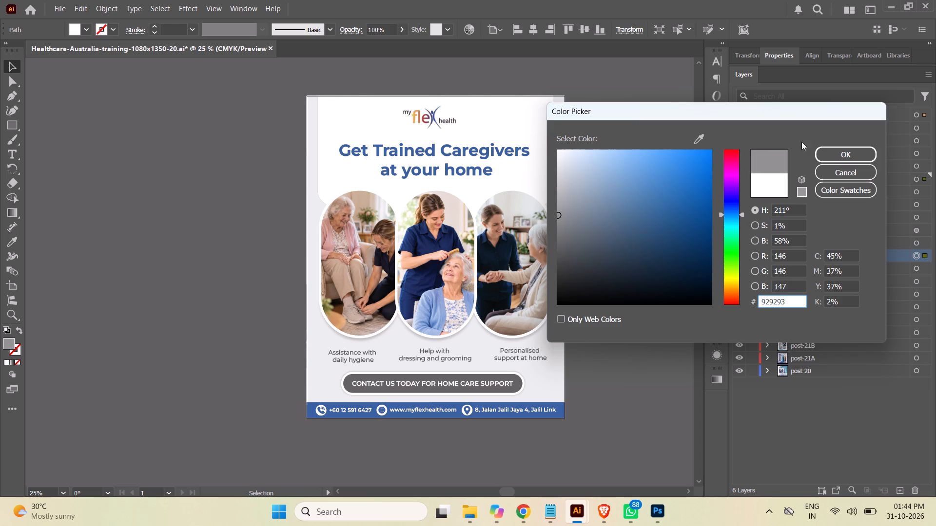
left_click(827, 155)
Apply a stronger Gaussian Blur to the grey header panel copy with the preview on.
left_click(188, 12)
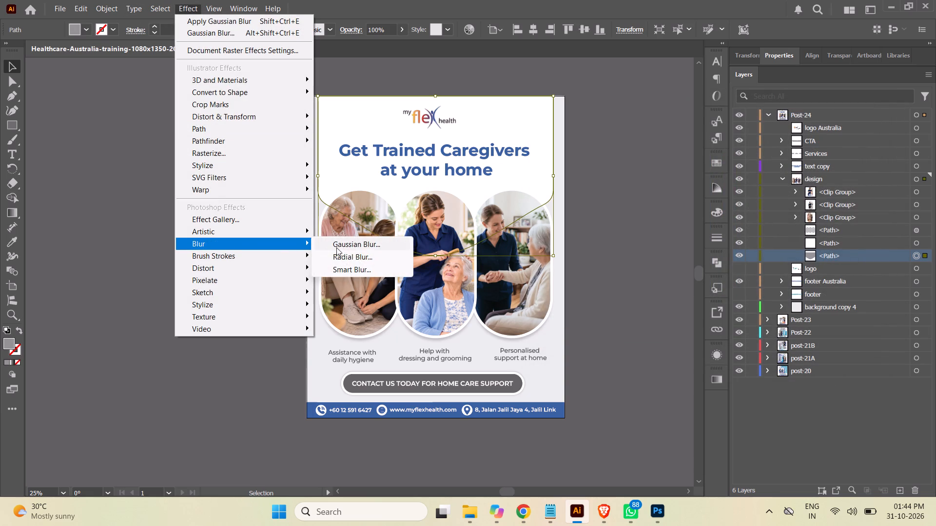
left_click(368, 245)
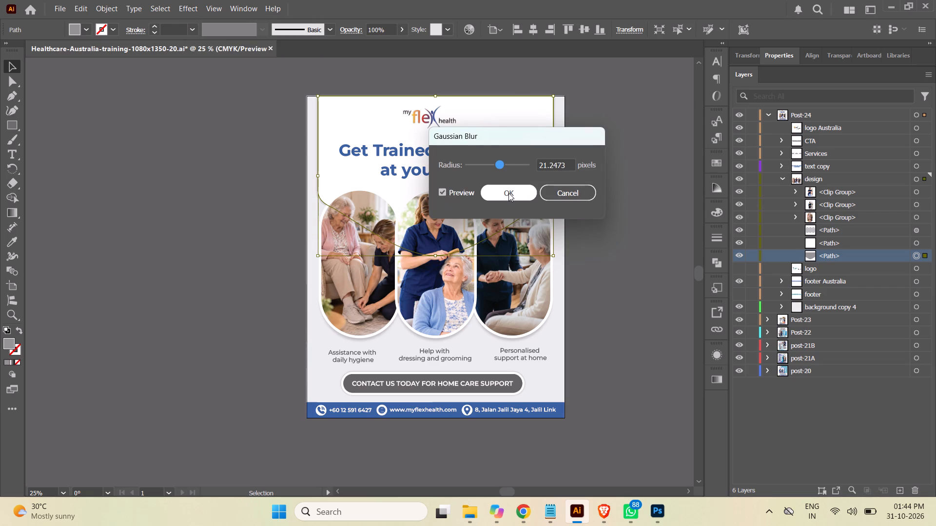
left_click_drag(503, 165, 518, 166)
left_click(519, 195)
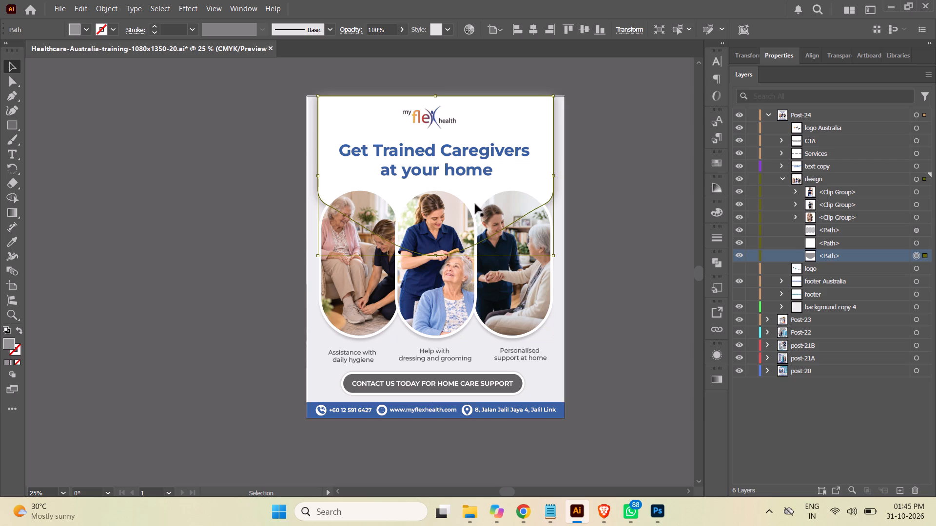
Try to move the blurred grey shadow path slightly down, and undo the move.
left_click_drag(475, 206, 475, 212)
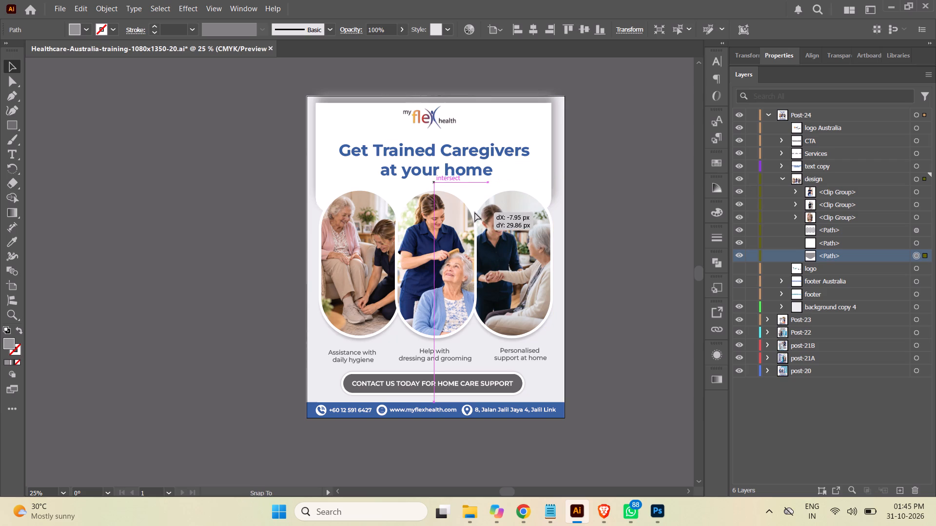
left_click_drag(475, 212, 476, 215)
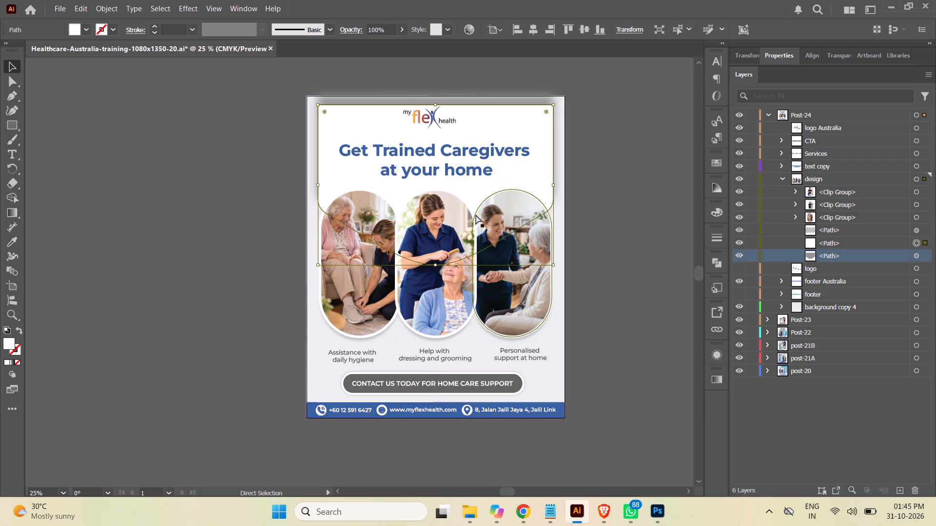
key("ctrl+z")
Move the blurred grey shadow path slightly straight down so it extends below the white header panel.
left_click(916, 254)
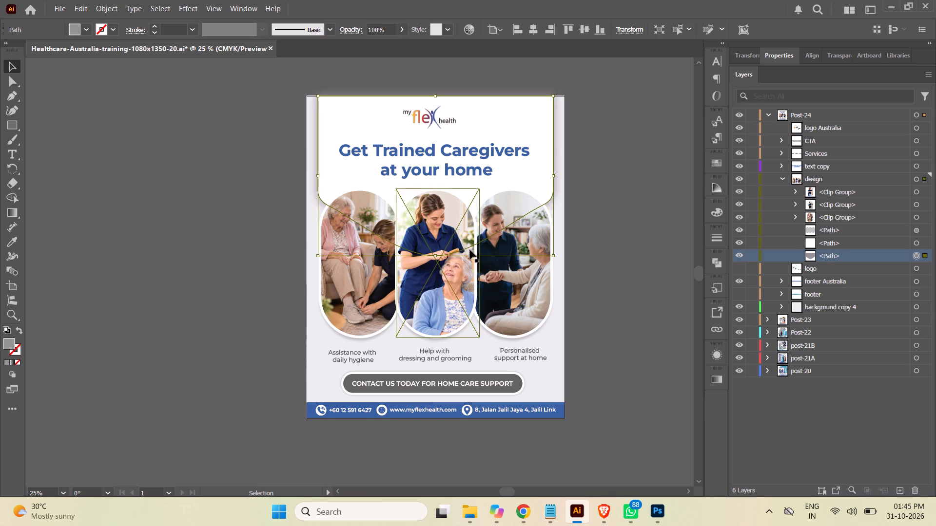
left_click_drag(471, 246, 472, 256)
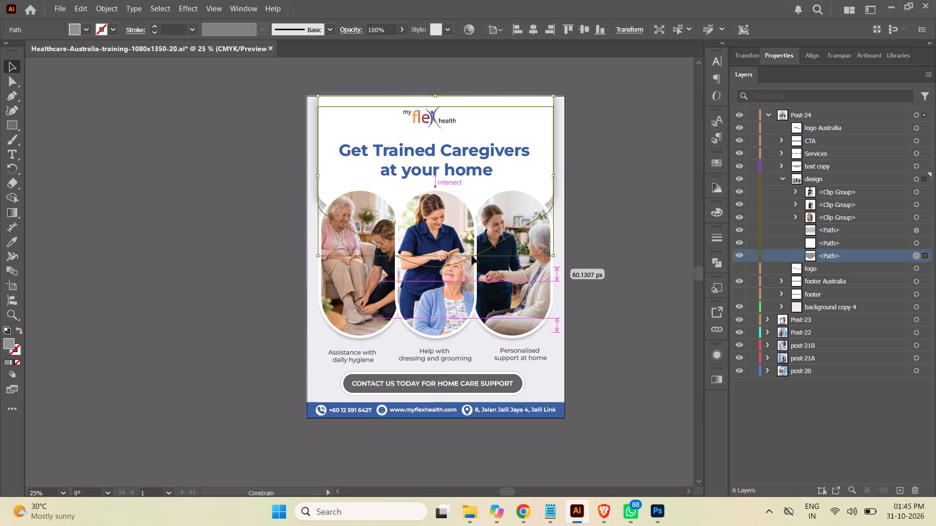
left_click_drag(472, 256, 471, 252)
left_click(603, 227)
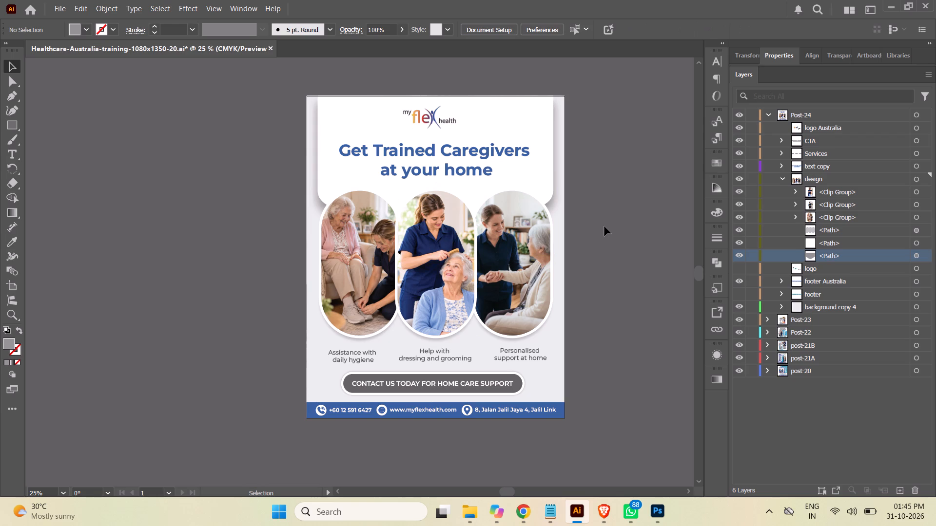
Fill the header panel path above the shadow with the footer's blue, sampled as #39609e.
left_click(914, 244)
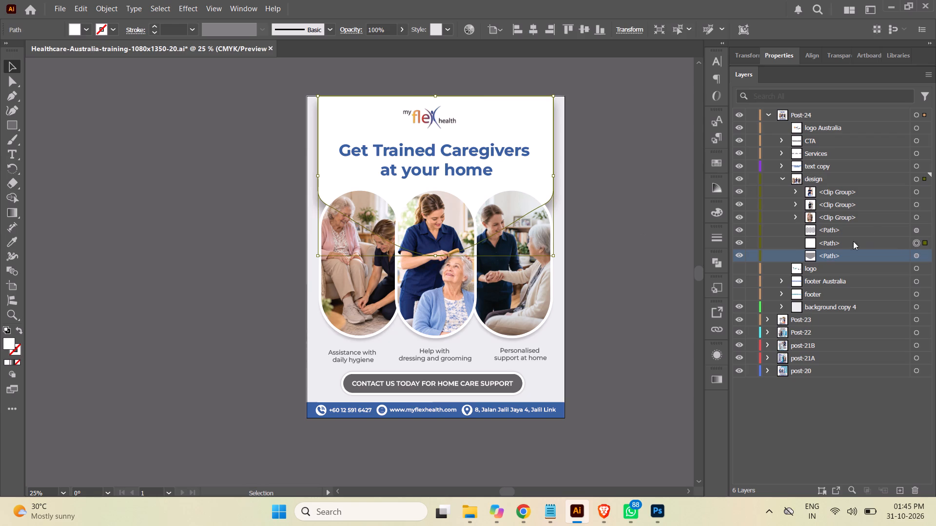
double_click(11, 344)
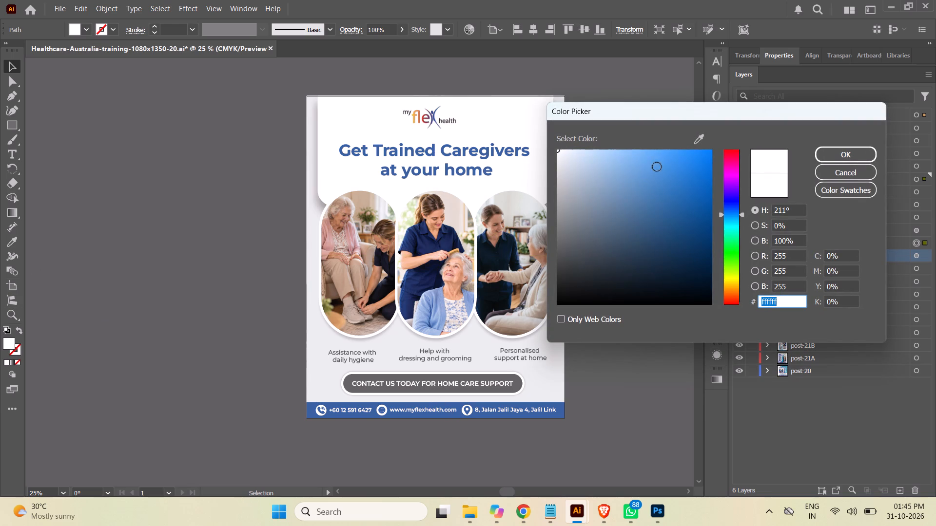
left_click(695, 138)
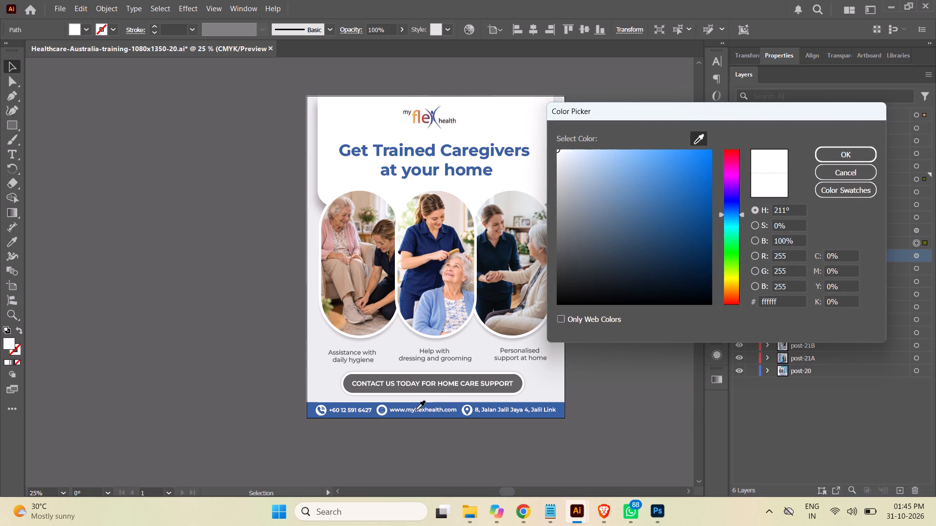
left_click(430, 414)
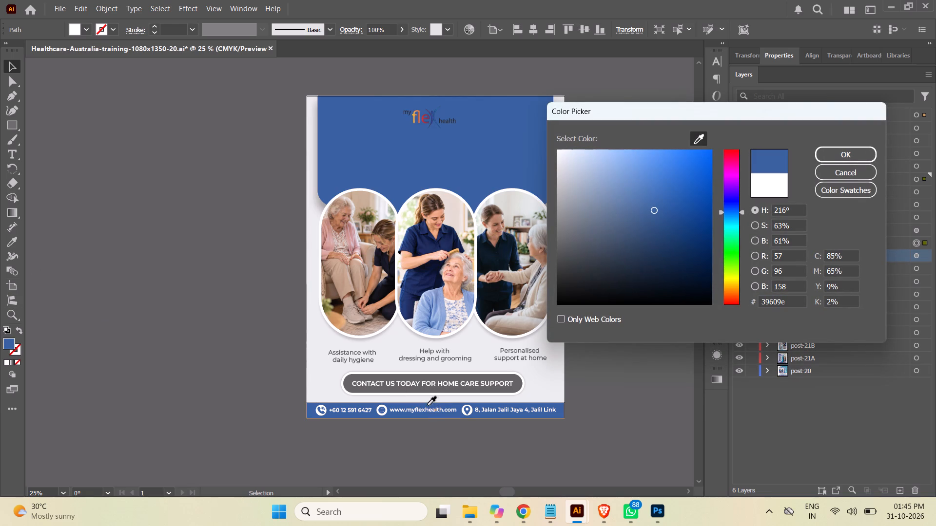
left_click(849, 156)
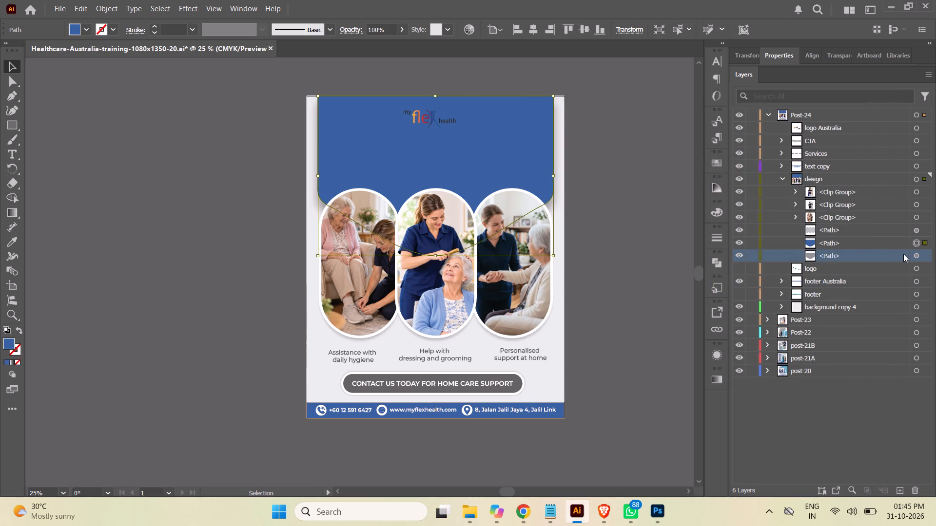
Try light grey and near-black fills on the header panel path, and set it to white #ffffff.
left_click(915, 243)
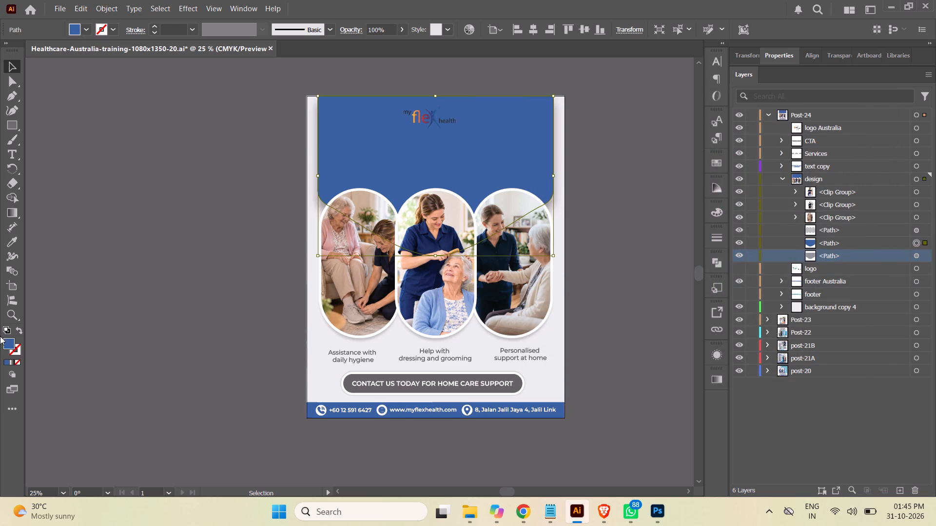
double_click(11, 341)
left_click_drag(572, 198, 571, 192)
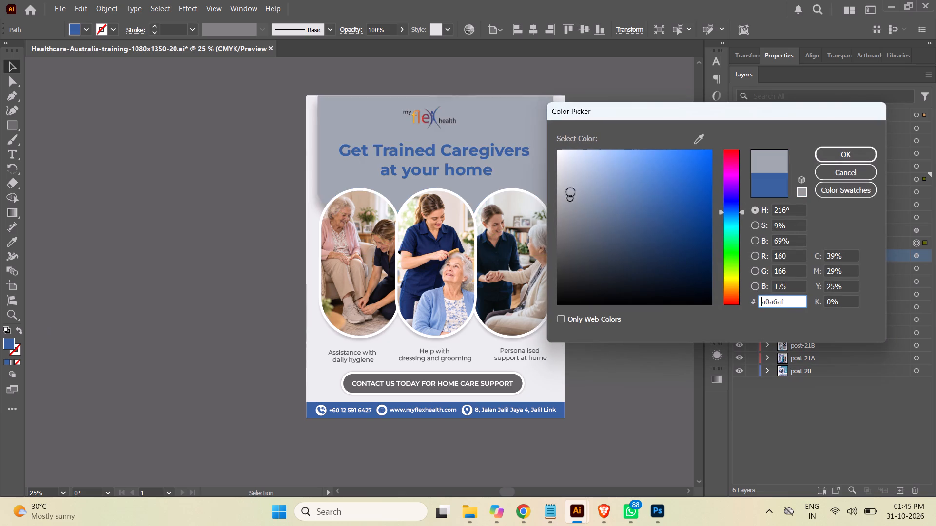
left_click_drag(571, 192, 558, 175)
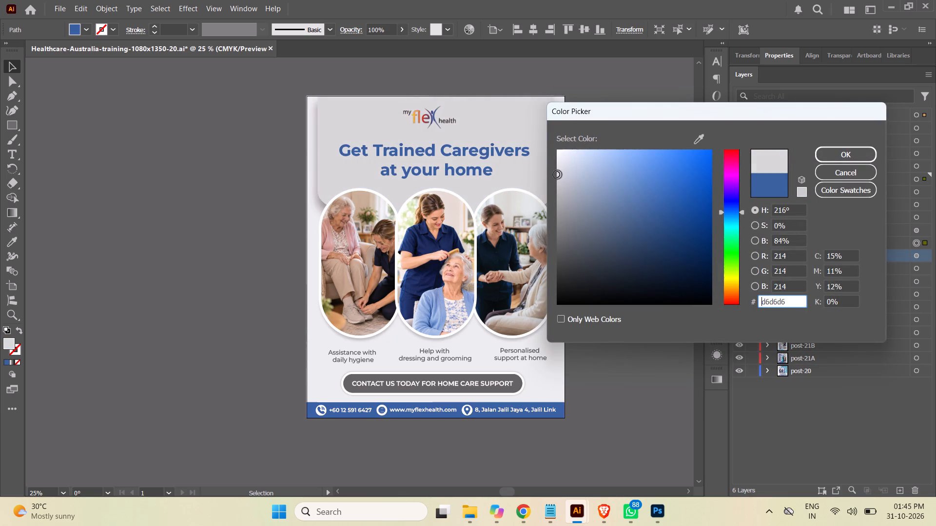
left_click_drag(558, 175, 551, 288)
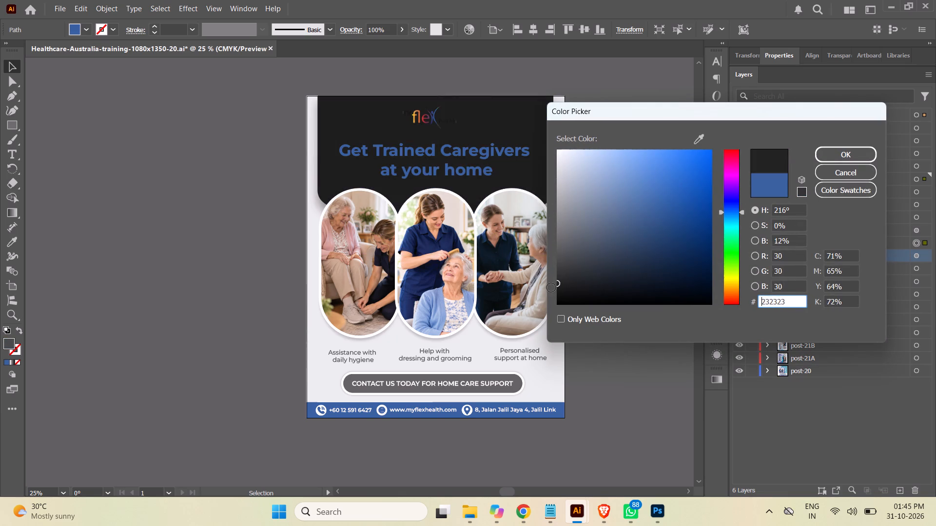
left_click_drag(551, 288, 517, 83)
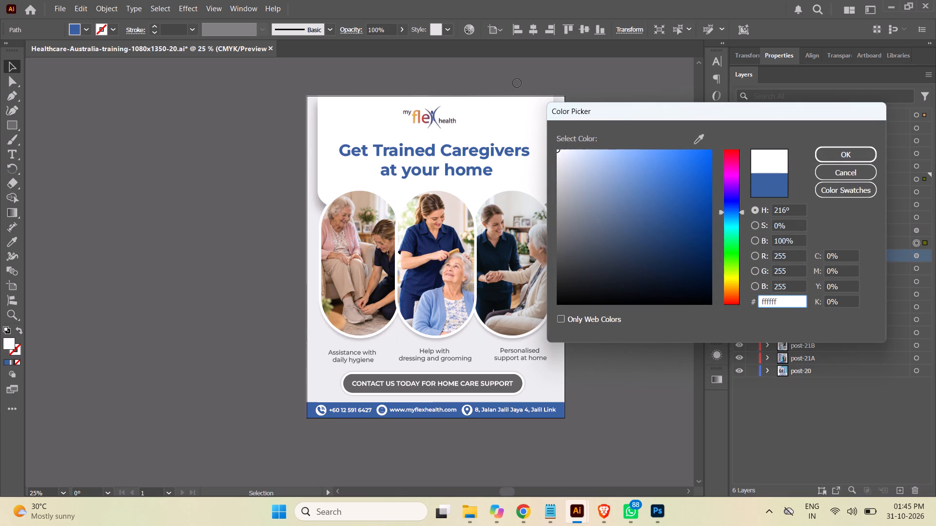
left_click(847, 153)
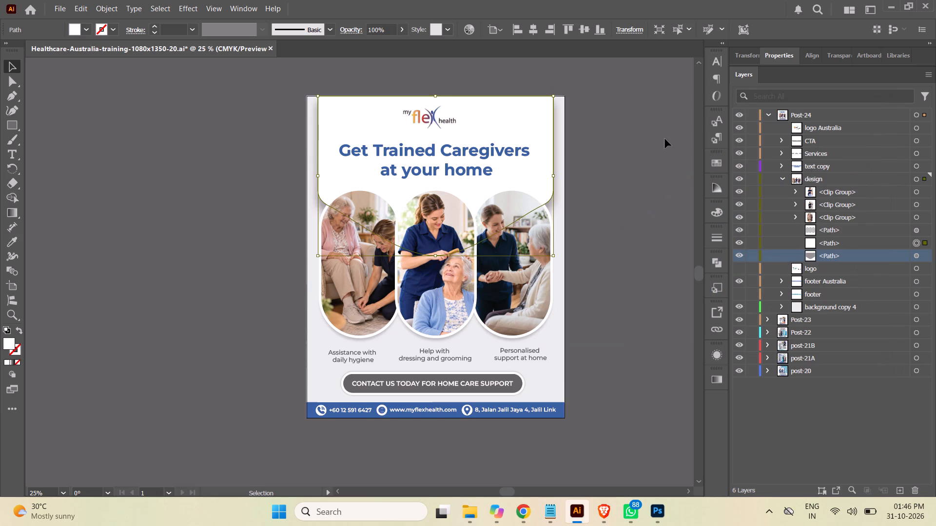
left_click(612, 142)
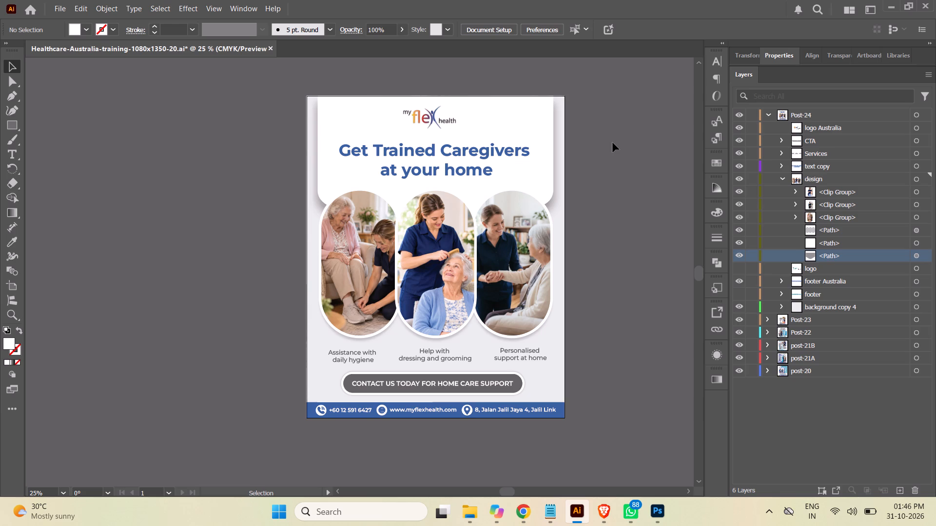
Set the opacity of the blurred grey shadow path to 60%.
left_click(916, 256)
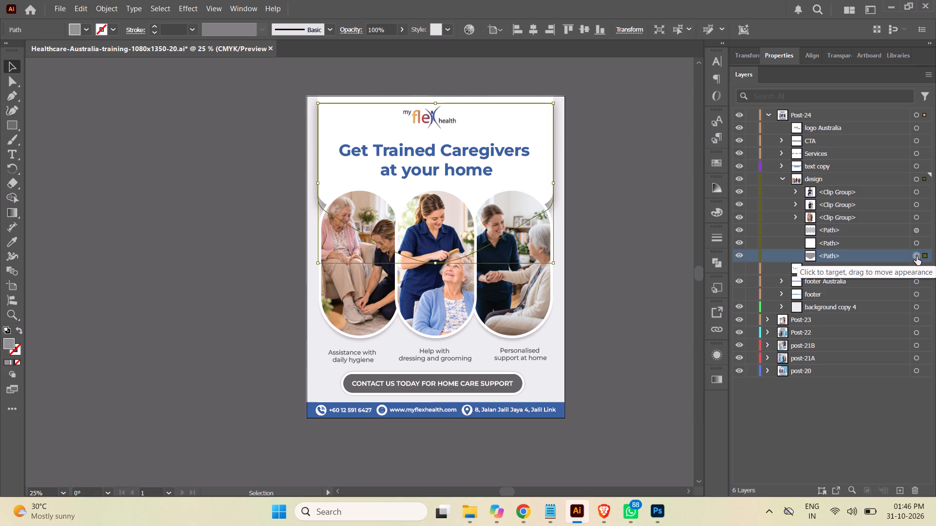
left_click(880, 256)
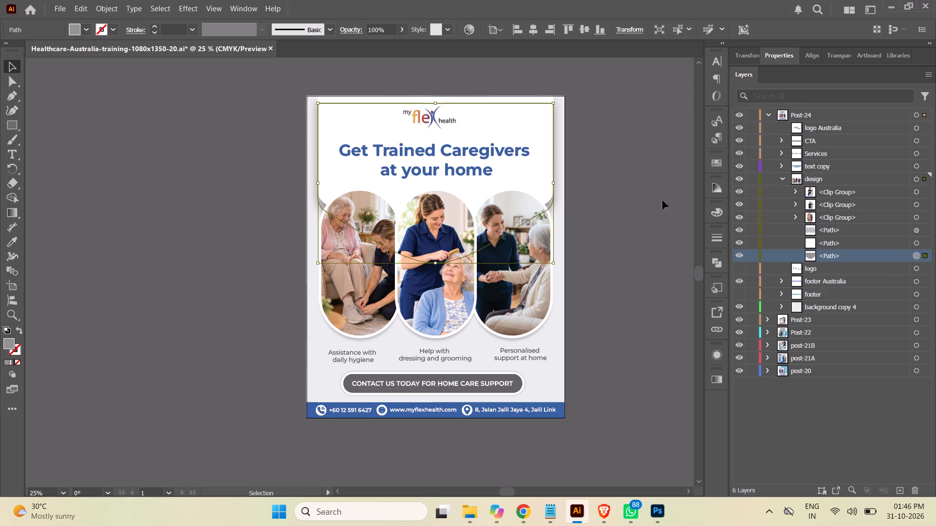
left_click_drag(390, 30, 303, 33)
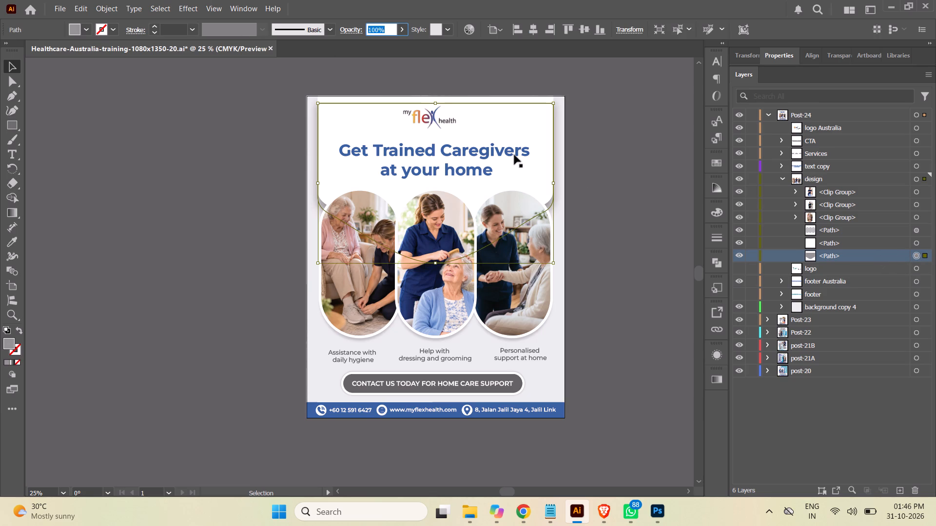
type("60")
key("Return")
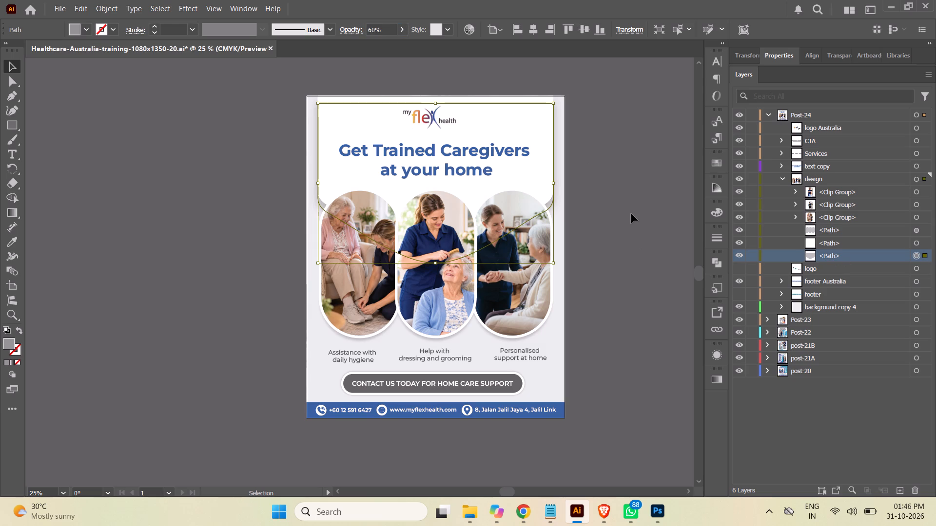
left_click(631, 214)
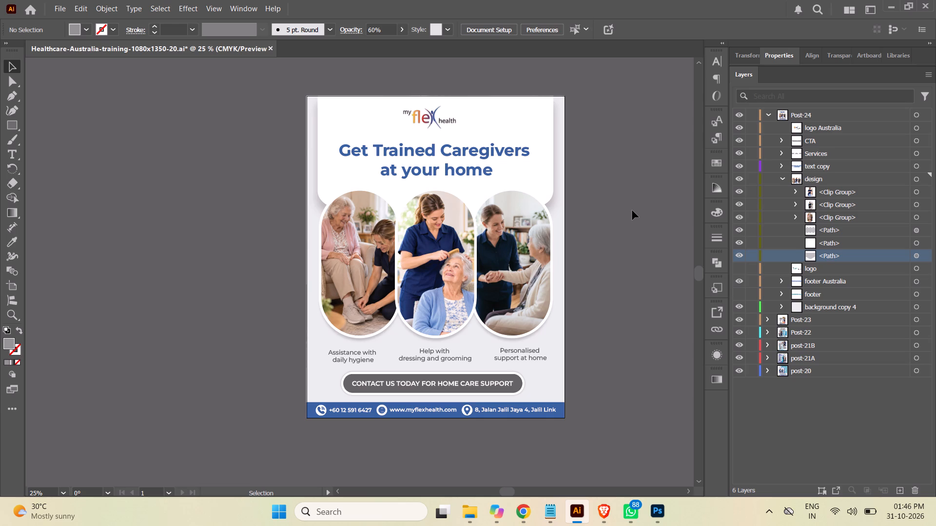
Save the document and collapse the design sublayer in Post-24.
key("ctrl+s")
left_click(783, 179)
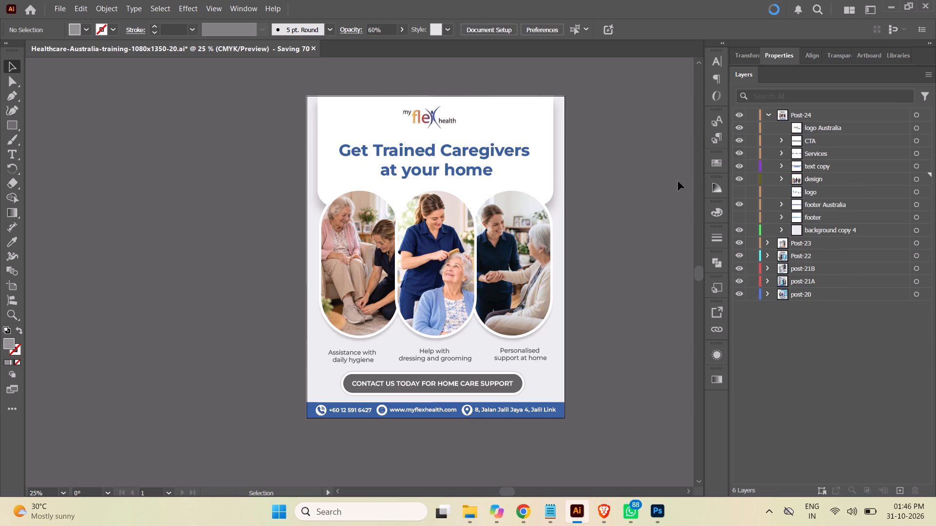
key("ctrl+s")
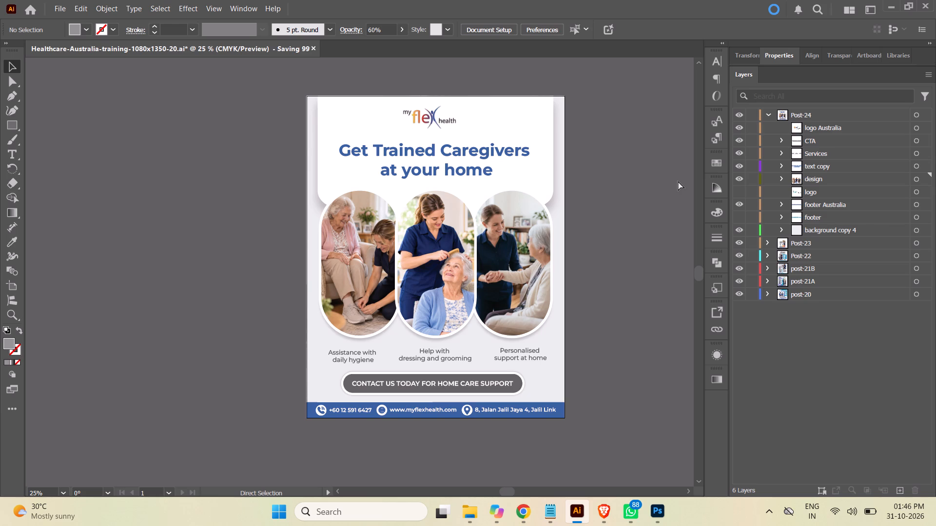
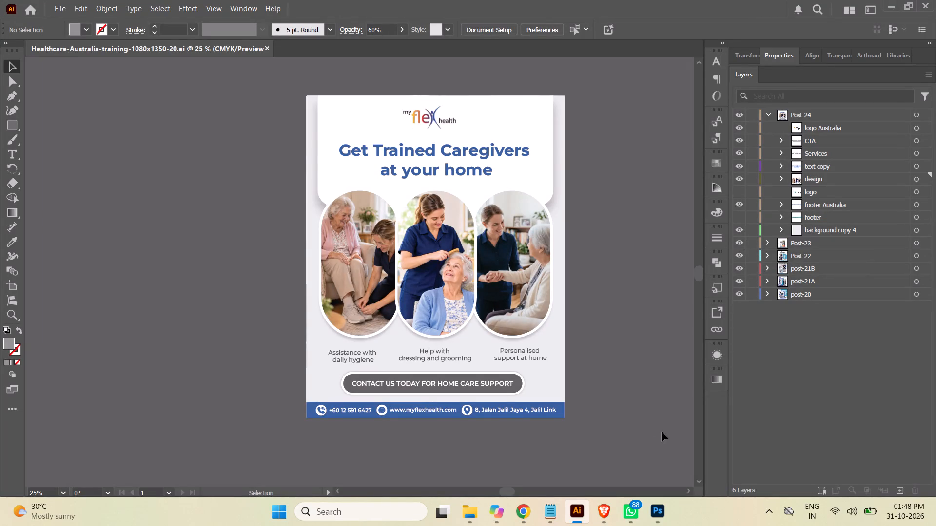
Check the MFHM - Caregivers at Home task brief in Chrome and return to the Illustrator post.
left_click(523, 509)
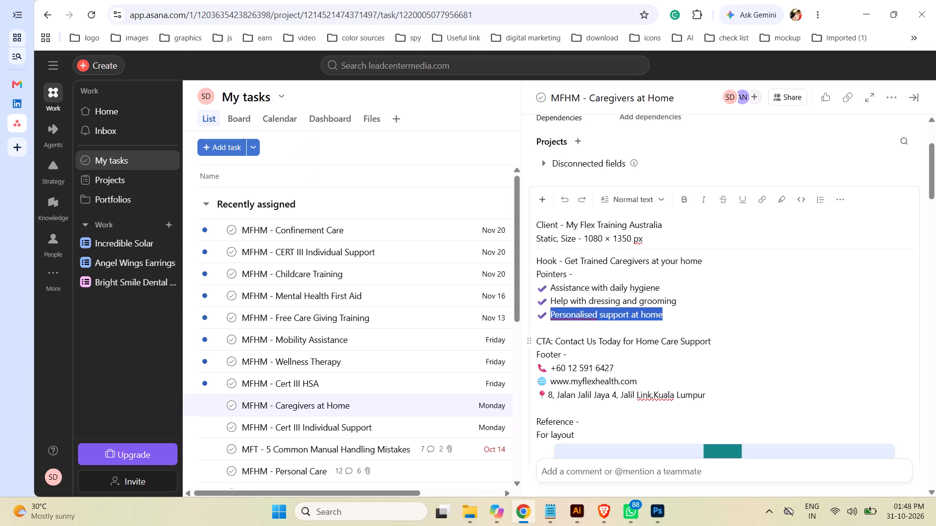
left_click(582, 510)
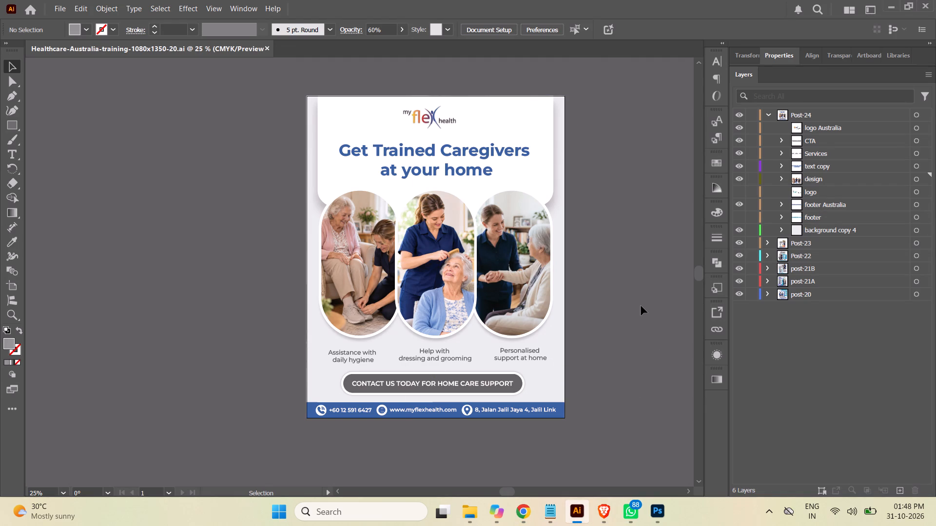
Save the document.
key("ctrl+s")
Move the three caregiver image clip groups from the design sublayer into the Services sublayer of Post-24.
left_click(739, 178)
left_click(739, 178)
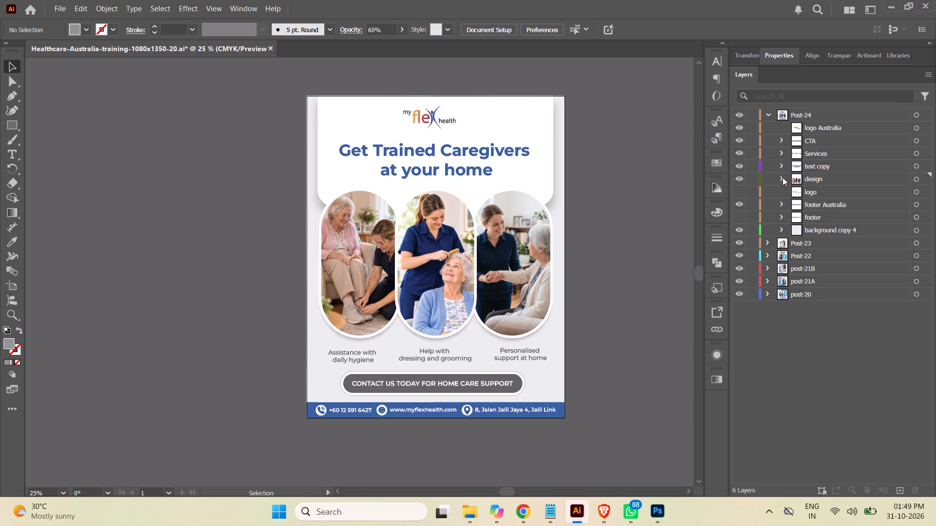
left_click(780, 153)
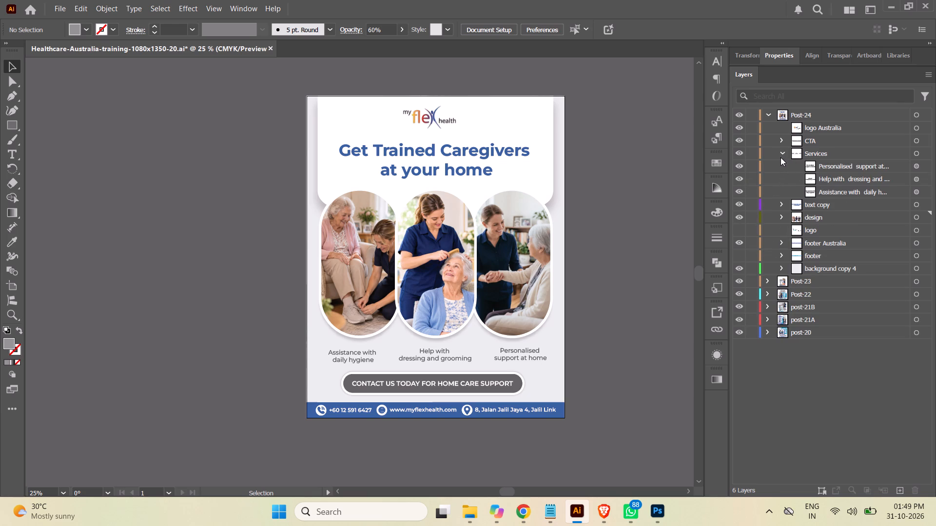
left_click(781, 217)
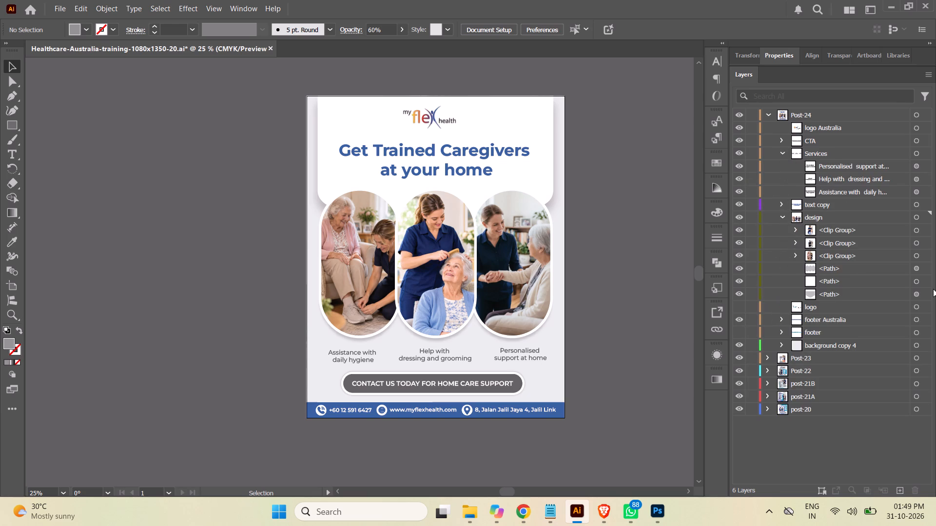
left_click(859, 230)
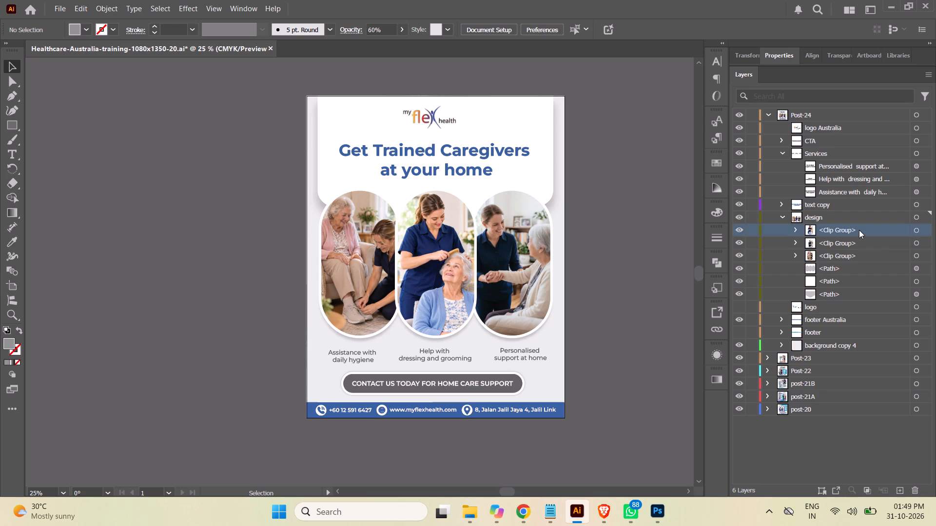
left_click(862, 254, "shift")
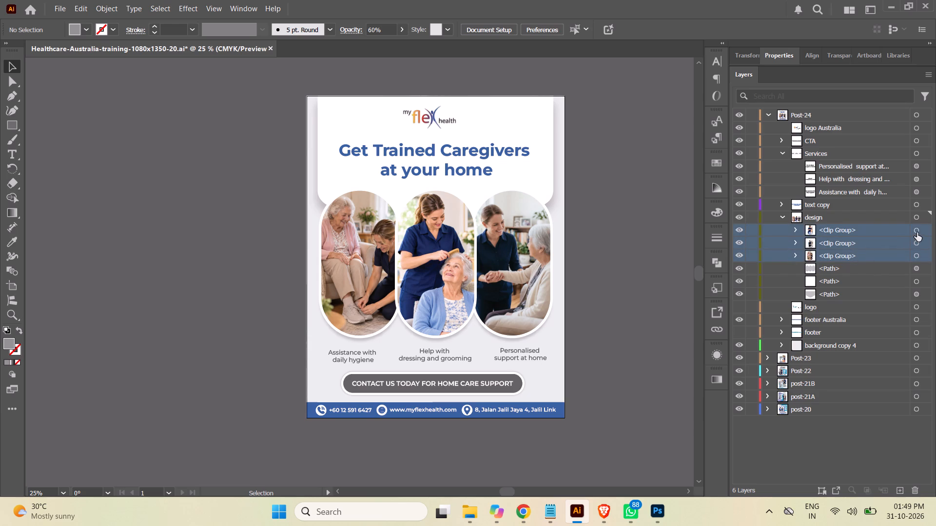
left_click(918, 231)
left_click(917, 254, "shift")
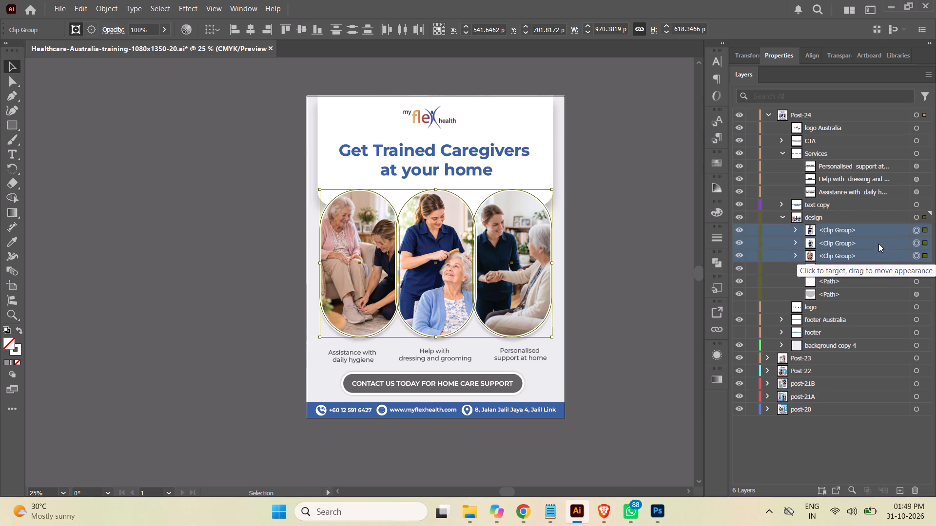
left_click_drag(877, 234, 875, 219)
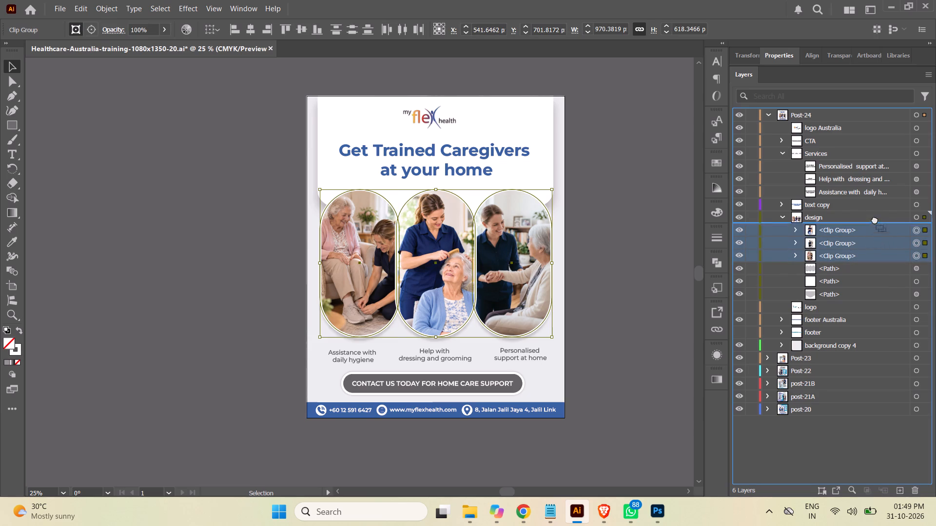
left_click_drag(875, 219, 869, 187)
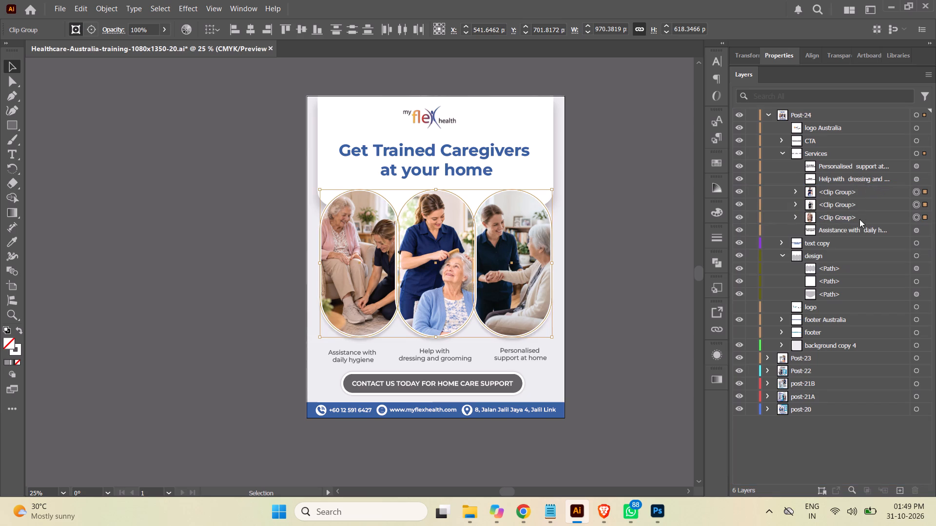
Reorder the "Assistance with daily hygiene" caption above the clip groups in Services, collapse both sublayers and check Services by toggling its visibility.
left_click(860, 227)
left_click_drag(858, 228, 857, 184)
left_click(787, 154)
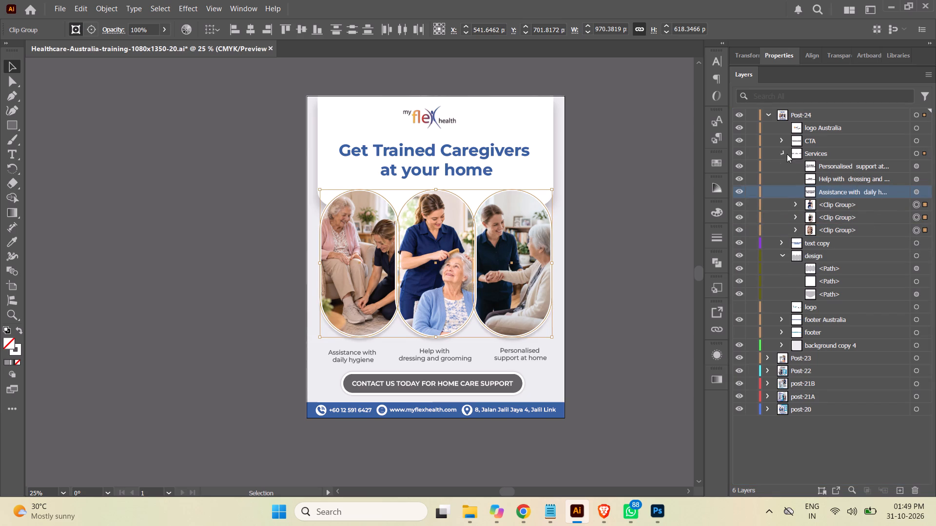
left_click(781, 176)
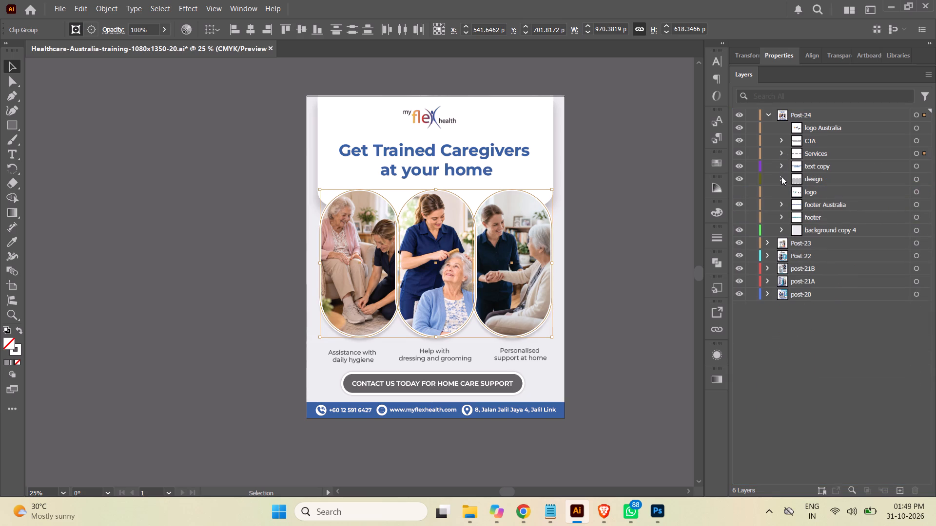
left_click(739, 154)
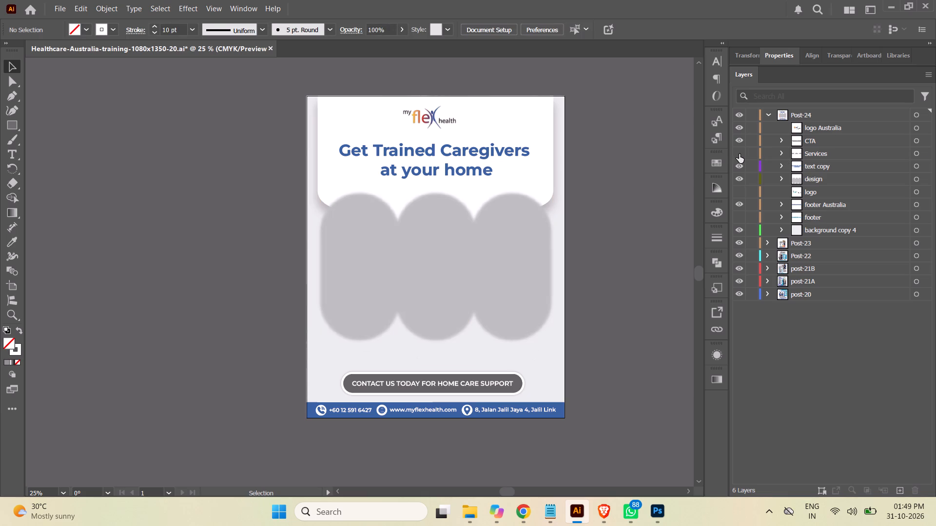
left_click(739, 154)
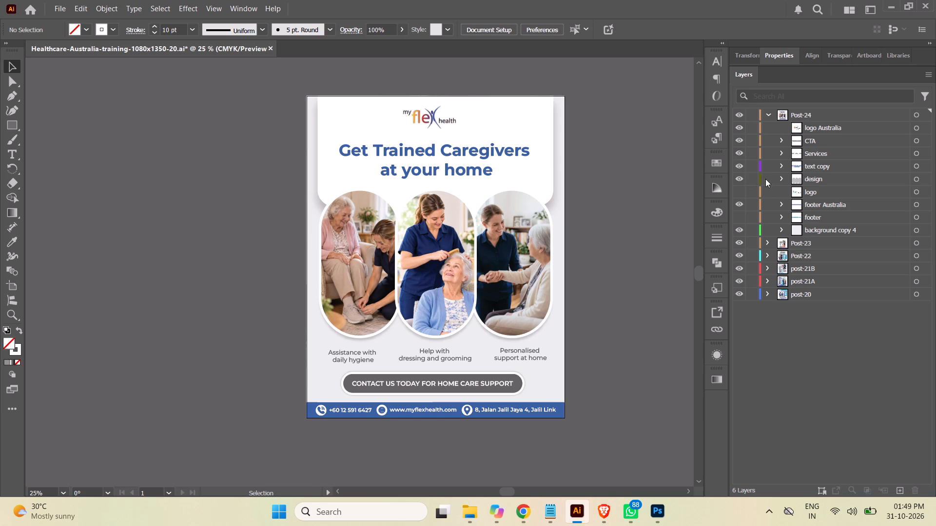
Move the images' grey shadow path from the design sublayer to the bottom of Services, beneath the three clip groups, and collapse Services.
left_click(781, 178)
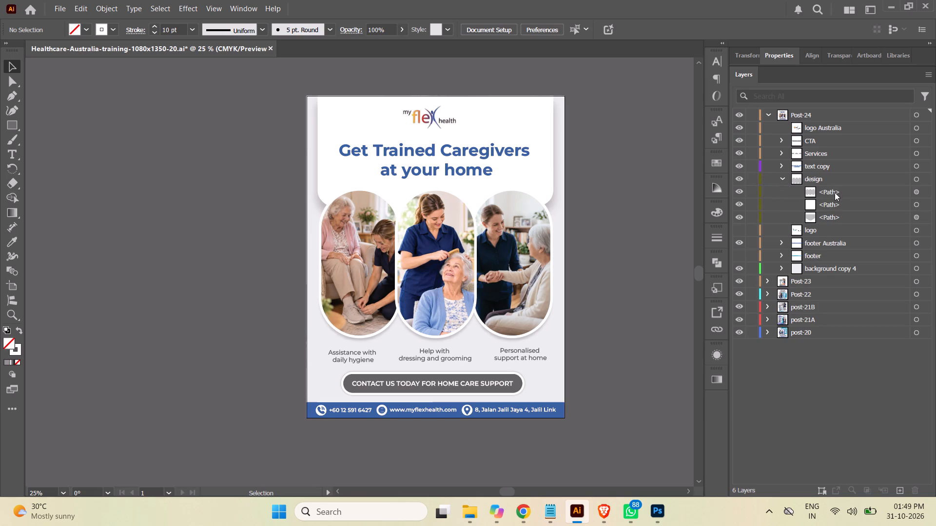
left_click_drag(828, 192, 826, 157)
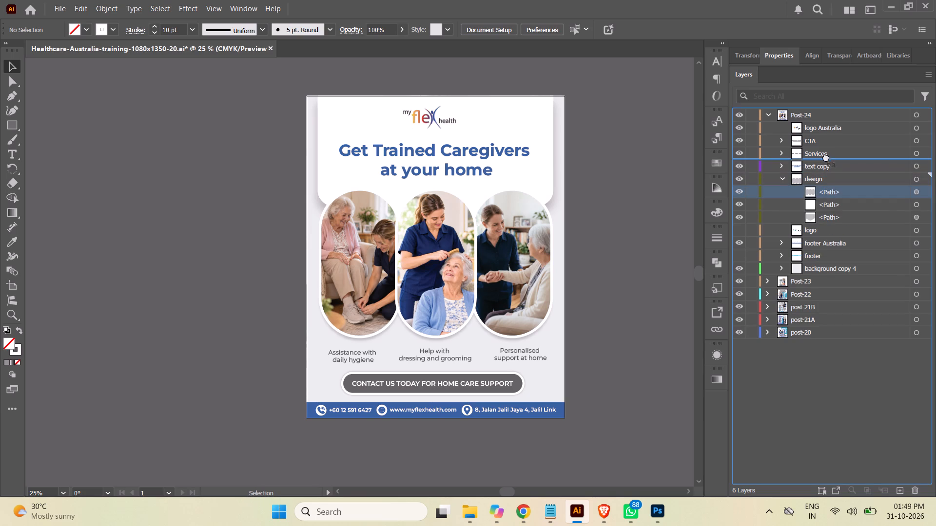
left_click_drag(826, 157, 826, 153)
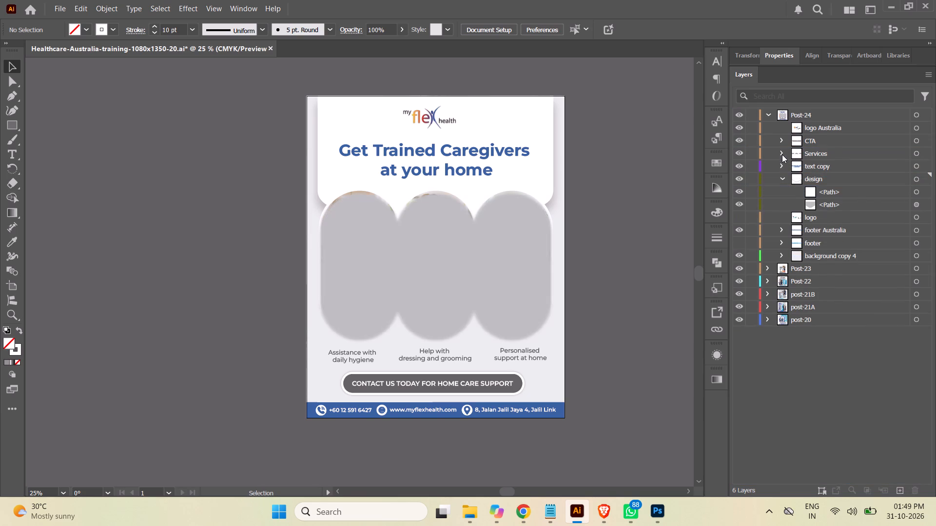
left_click(782, 154)
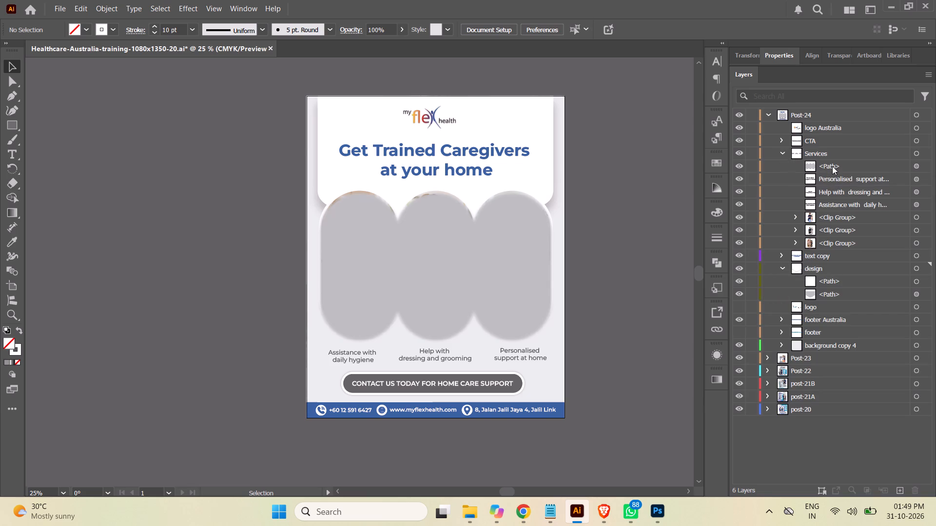
left_click_drag(832, 165, 836, 250)
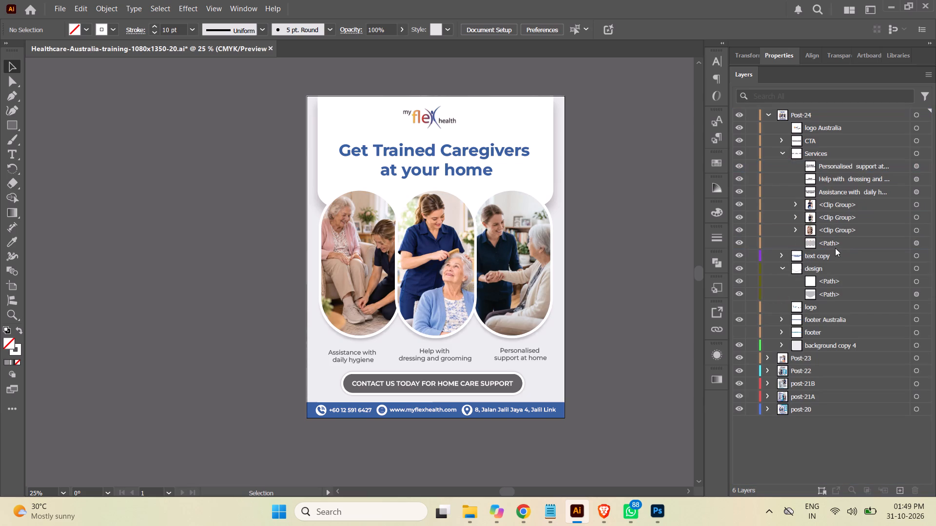
left_click(784, 151)
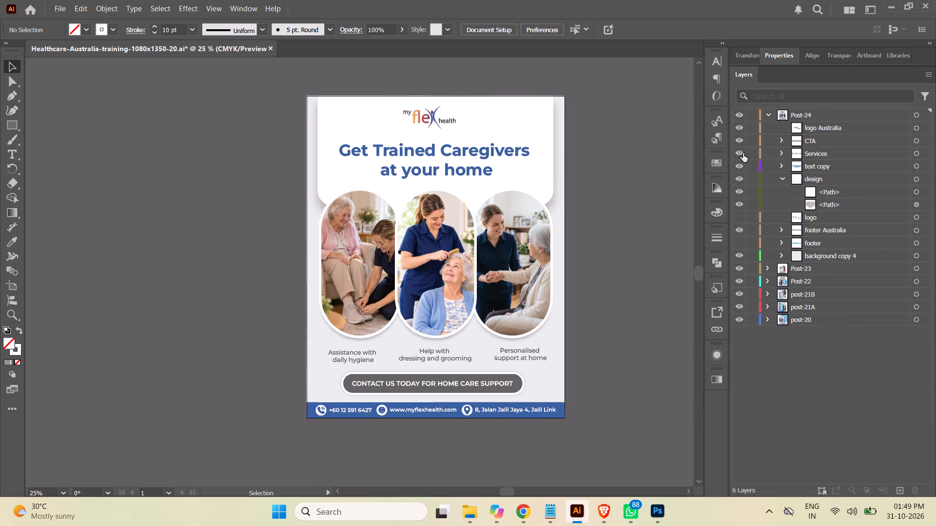
Hide and show the Services sublayer to check that its images, captions and shadow toggle together.
left_click(740, 153)
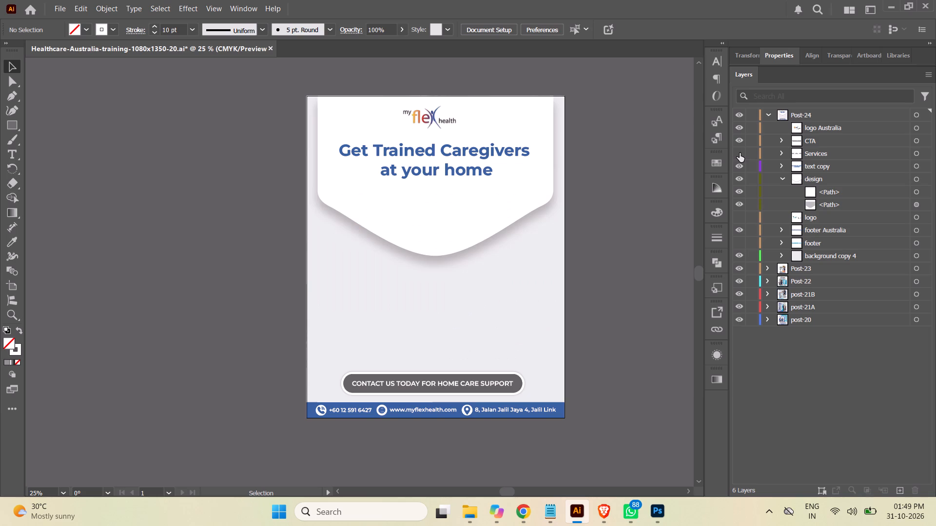
left_click(740, 153)
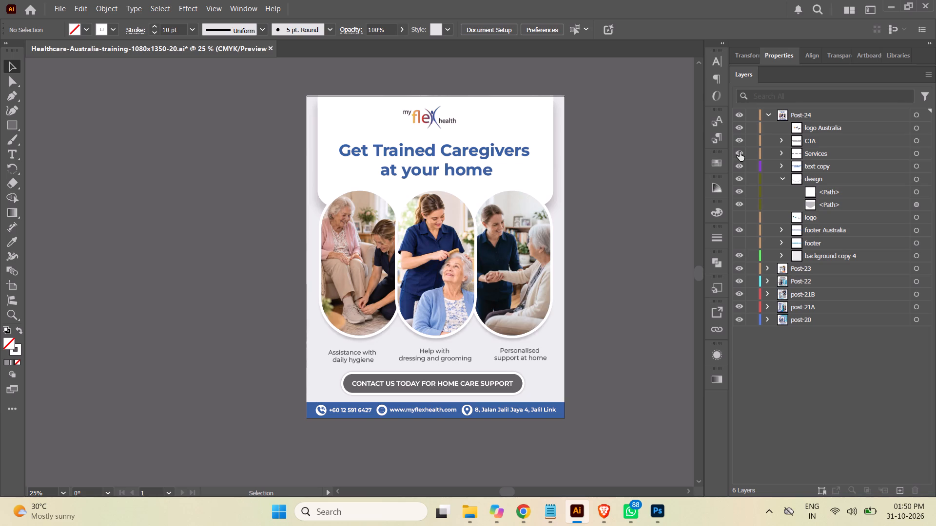
left_click(740, 152)
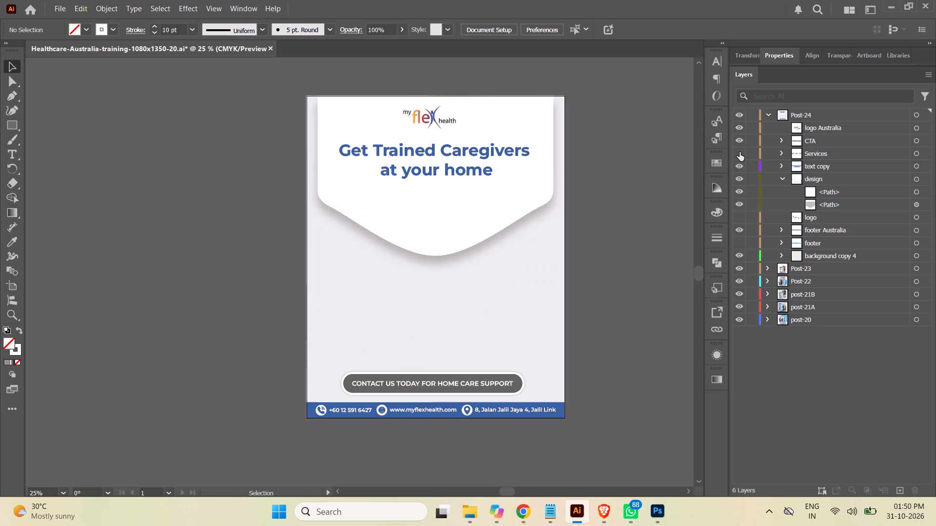
left_click(740, 152)
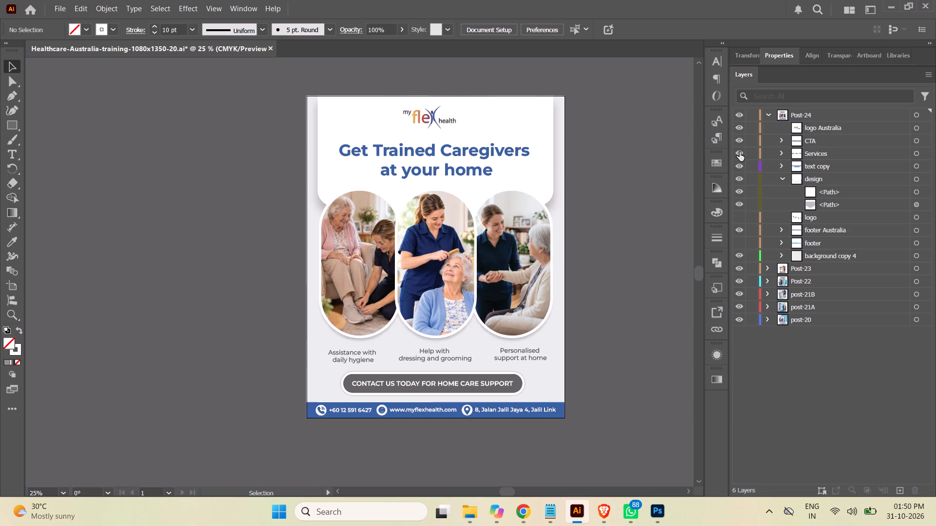
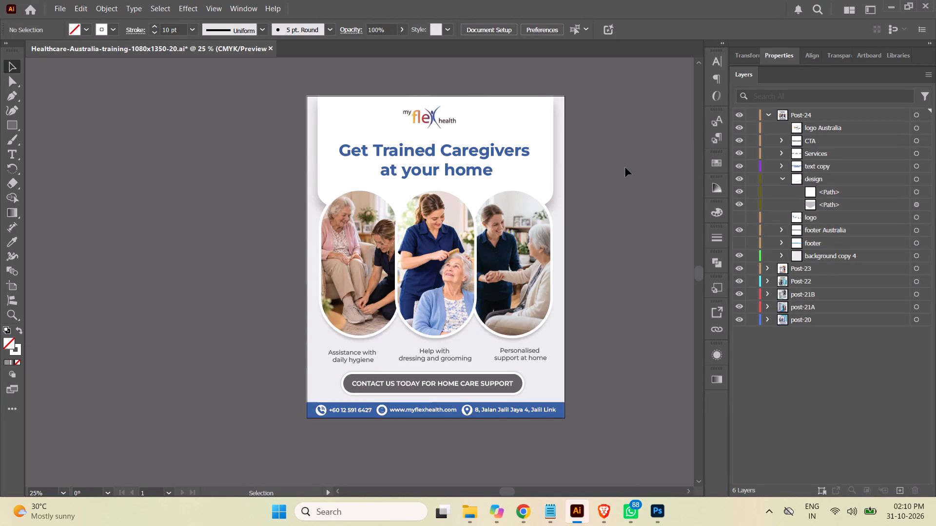
Collapse the design sublayer and its parent layer Post-24, and save the caregiver post document.
left_click(781, 180)
left_click(764, 113)
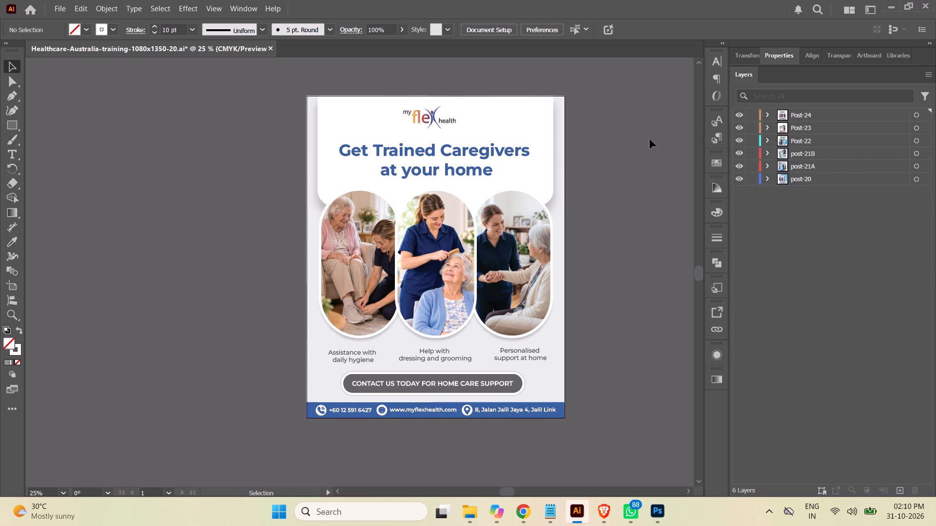
left_click(649, 140)
key("ctrl+s")
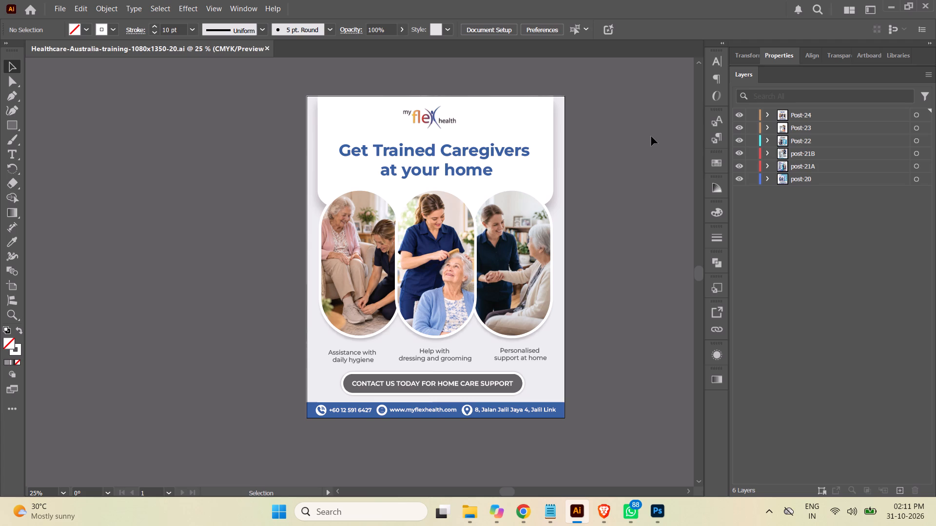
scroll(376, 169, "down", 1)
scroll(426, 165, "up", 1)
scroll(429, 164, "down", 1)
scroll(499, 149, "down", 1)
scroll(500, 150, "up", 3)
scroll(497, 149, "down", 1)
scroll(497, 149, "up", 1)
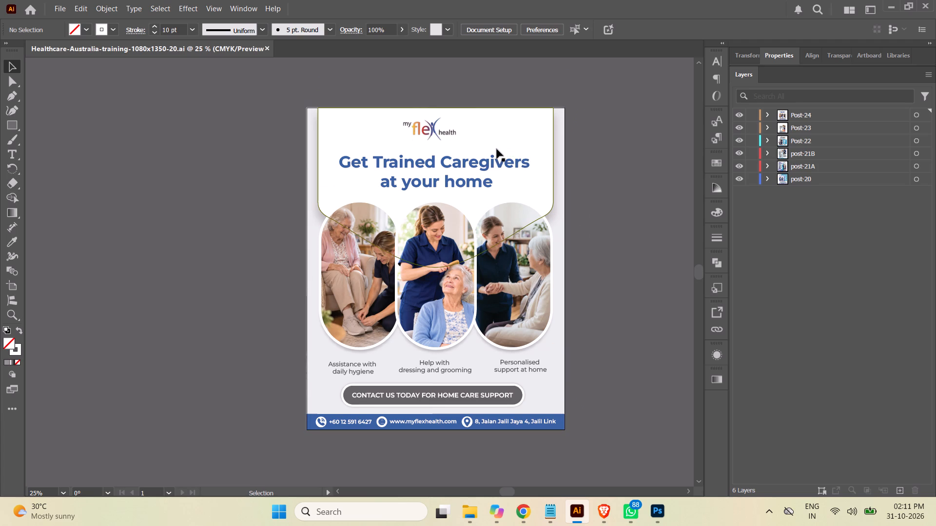
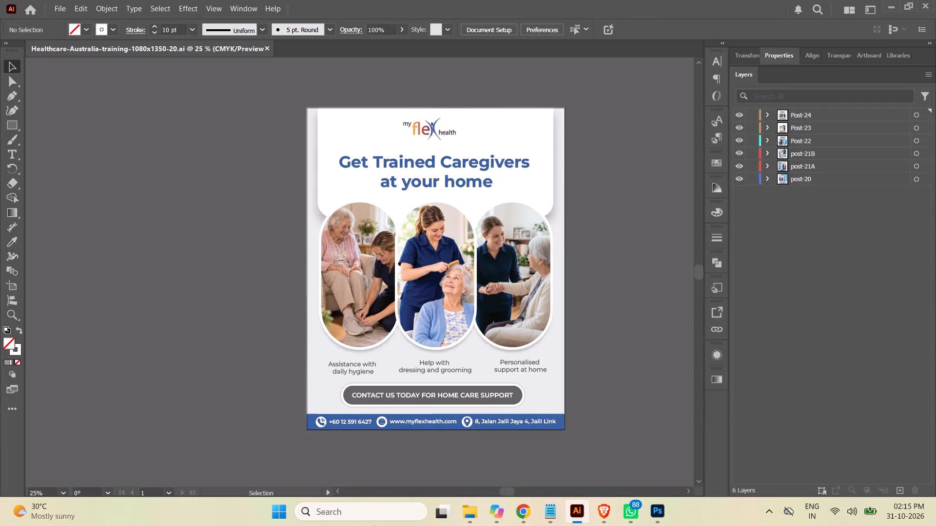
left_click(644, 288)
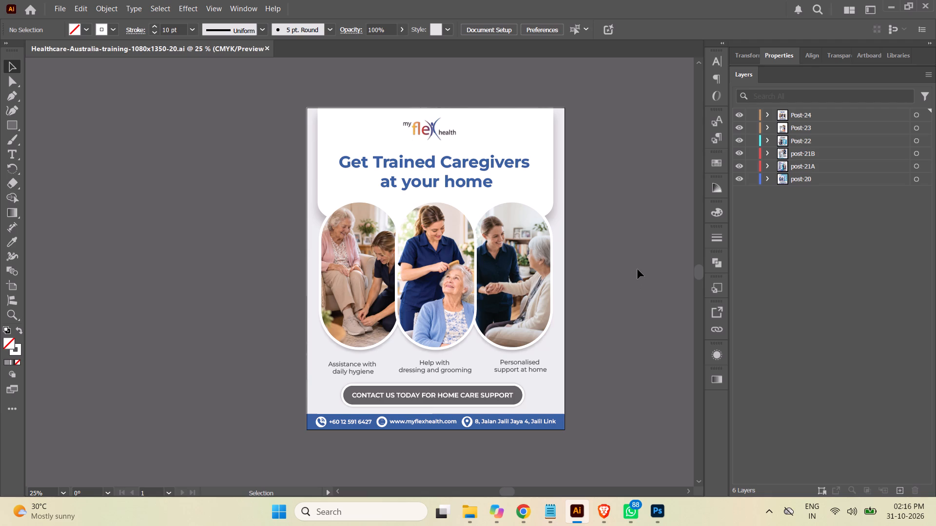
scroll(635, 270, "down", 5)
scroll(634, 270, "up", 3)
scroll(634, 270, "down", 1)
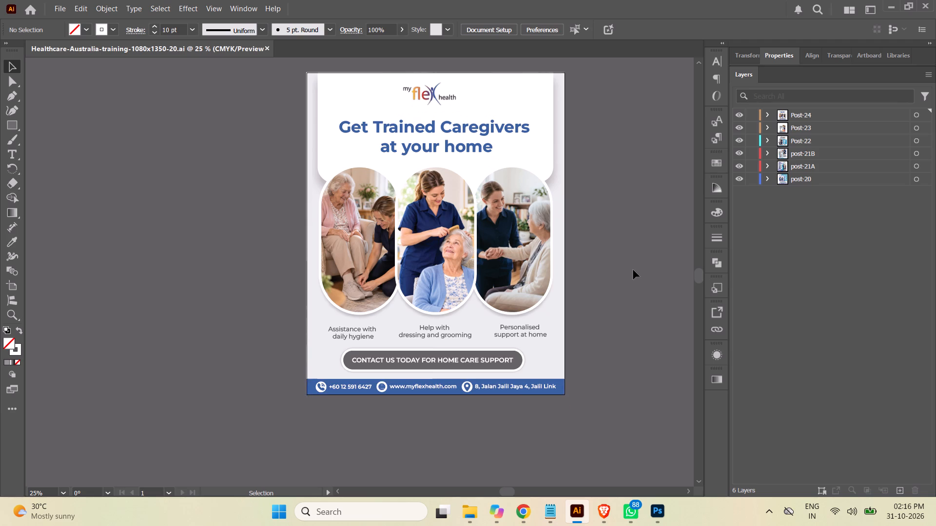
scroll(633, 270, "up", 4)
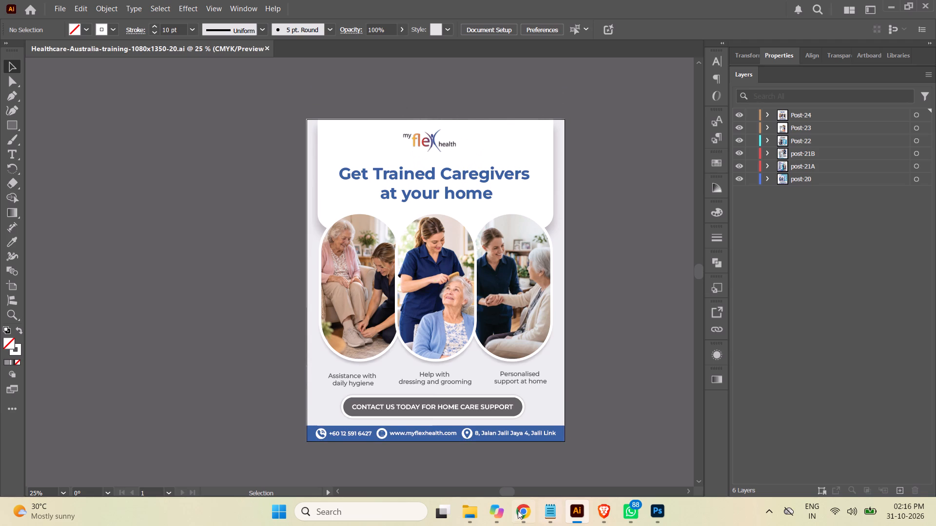
Switch to Chrome to view the MFHM - Caregivers at Home task brief in Asana.
left_click(523, 512)
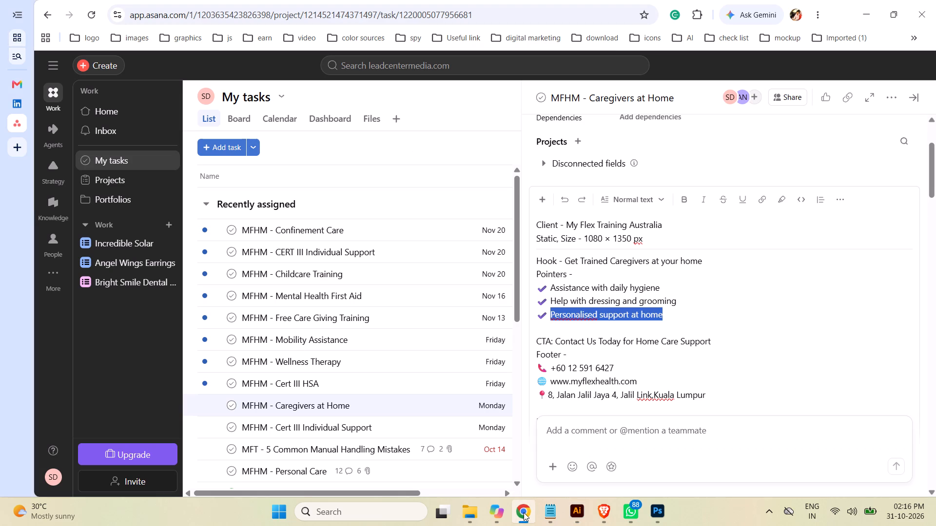
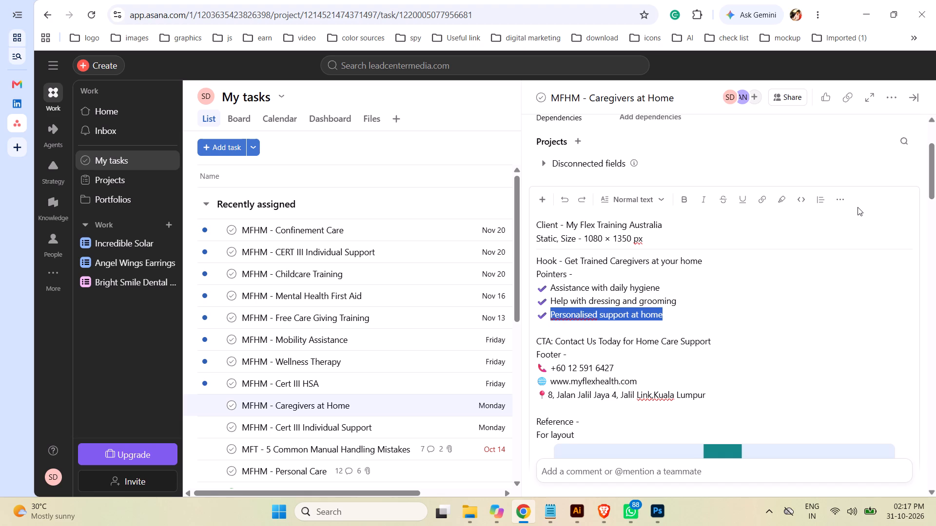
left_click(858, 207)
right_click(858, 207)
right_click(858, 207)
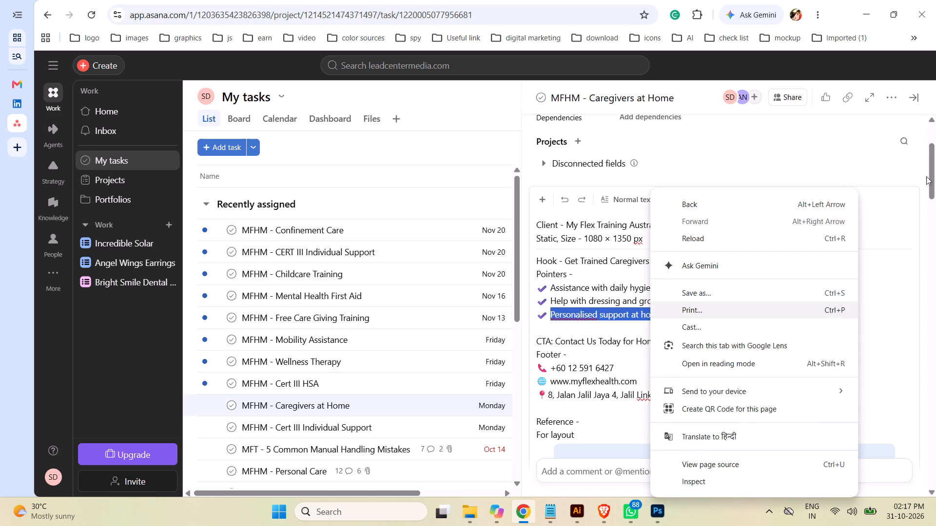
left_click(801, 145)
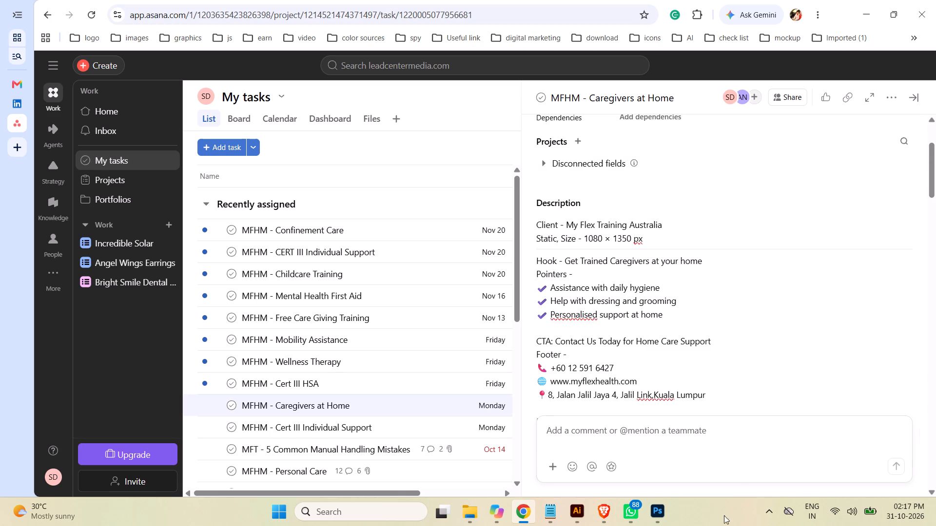
Switch back to Illustrator to the caregiver post in Healthcare-Australia-training-1080x1350-20.ai.
left_click(579, 509)
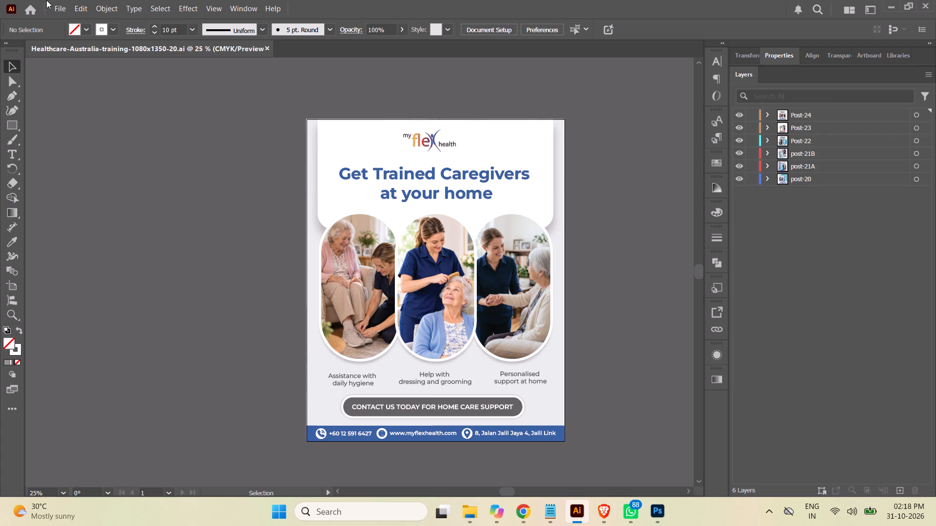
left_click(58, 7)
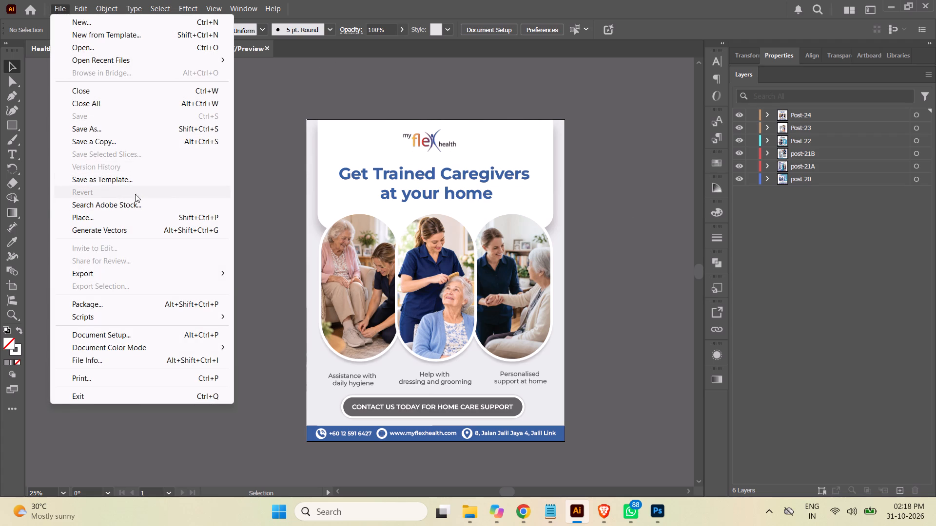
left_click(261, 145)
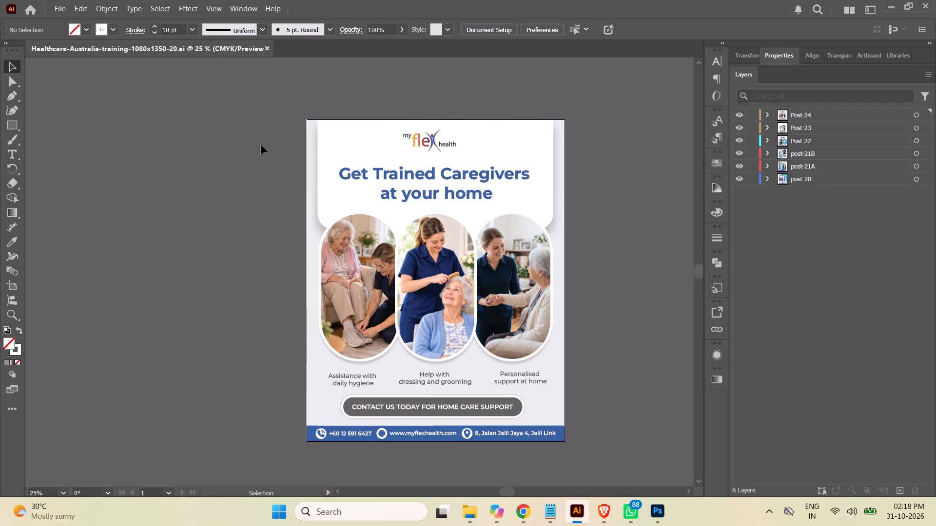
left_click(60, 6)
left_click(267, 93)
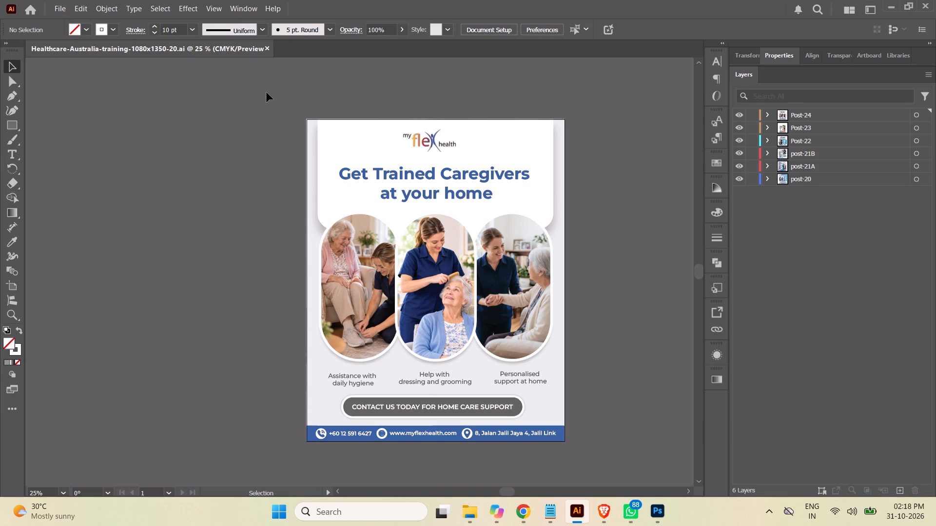
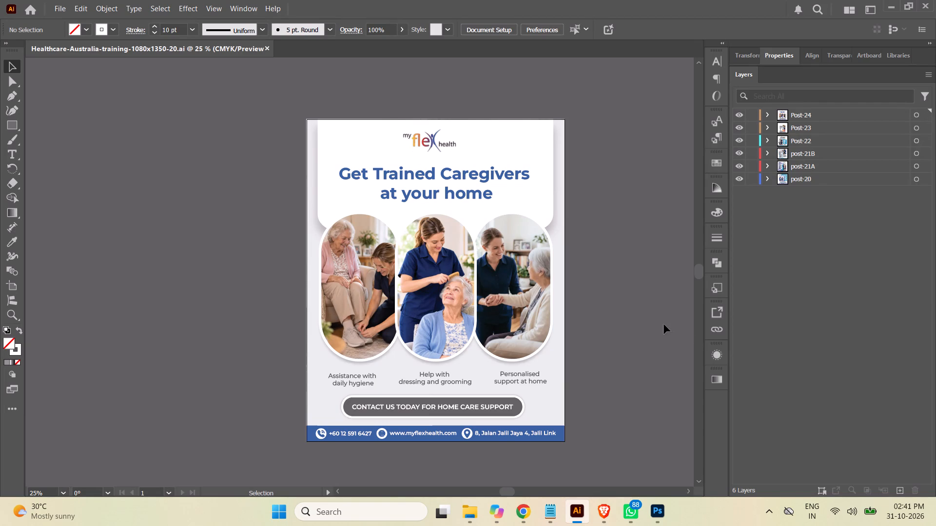
Switch to Chrome, open the MFHM - Cert III HSA task in Asana, and read its copy text and layout reference.
left_click(524, 508)
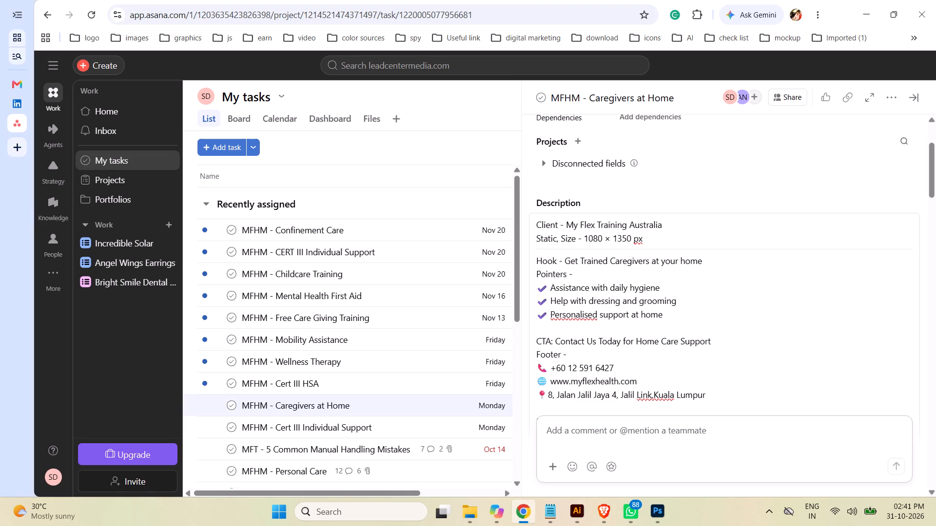
left_click(386, 383)
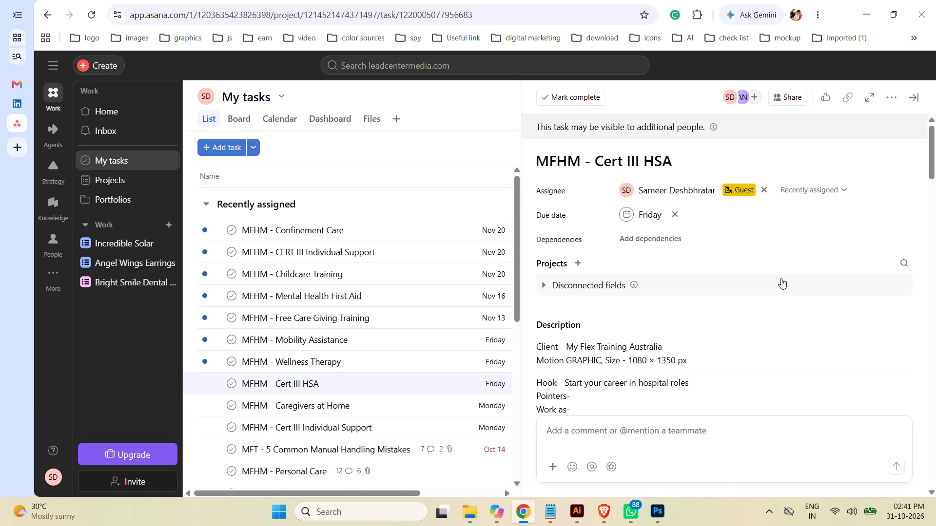
scroll(781, 278, "down", 2)
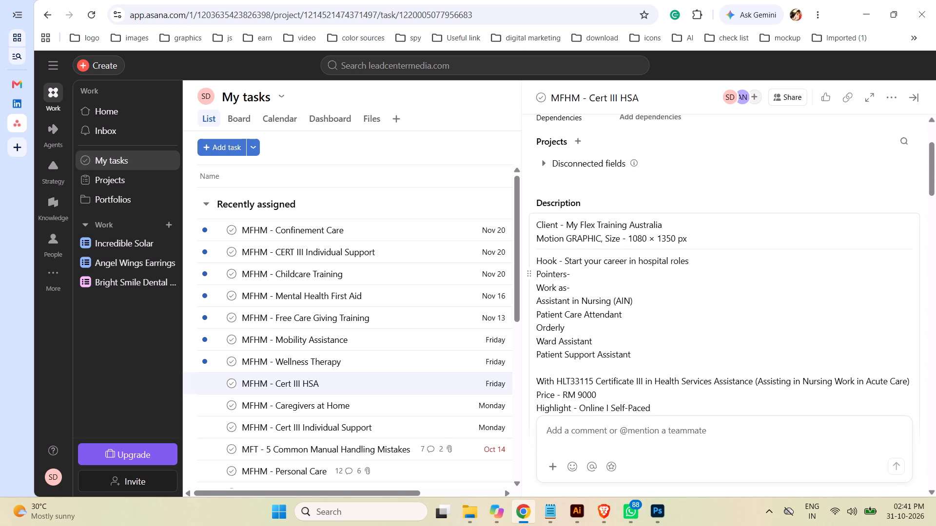
scroll(781, 278, "down", 1)
scroll(781, 278, "up", 1)
scroll(781, 278, "down", 1)
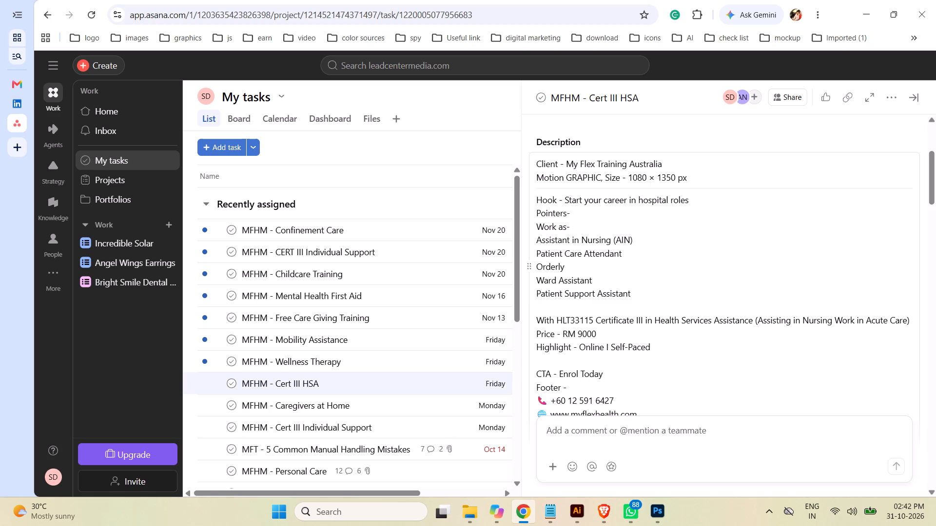
scroll(750, 272, "down", 1)
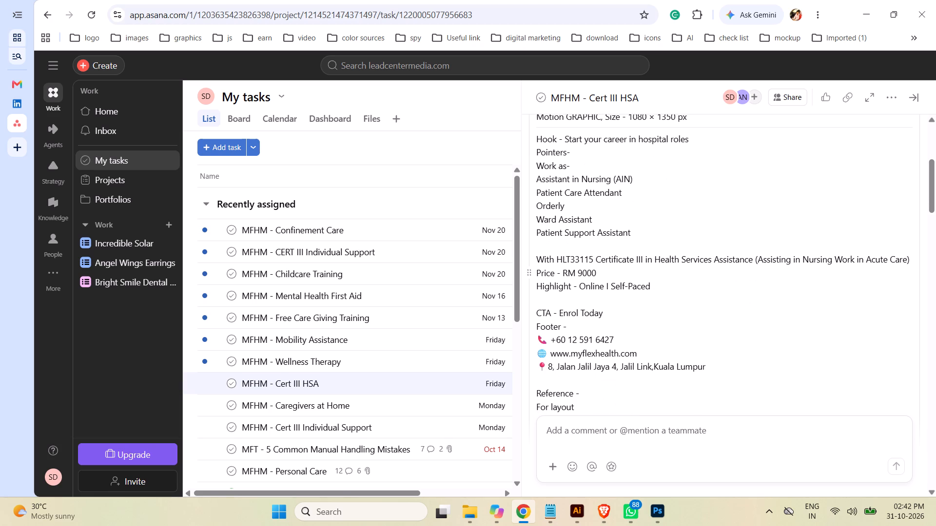
scroll(748, 271, "down", 2)
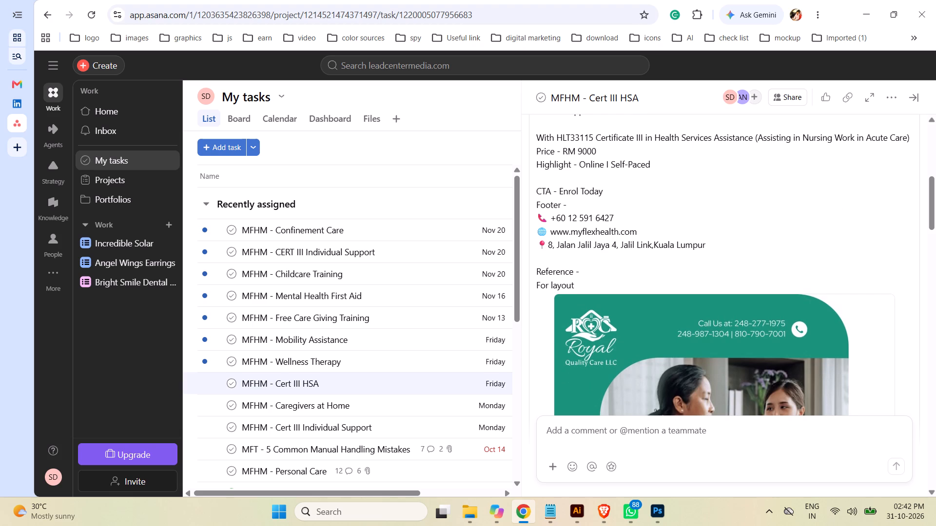
scroll(775, 252, "down", 2)
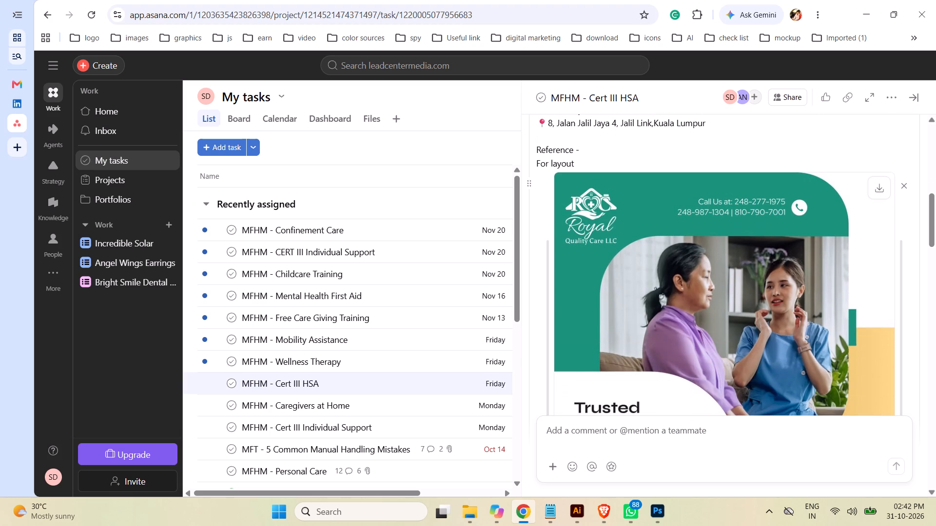
scroll(775, 252, "down", 1)
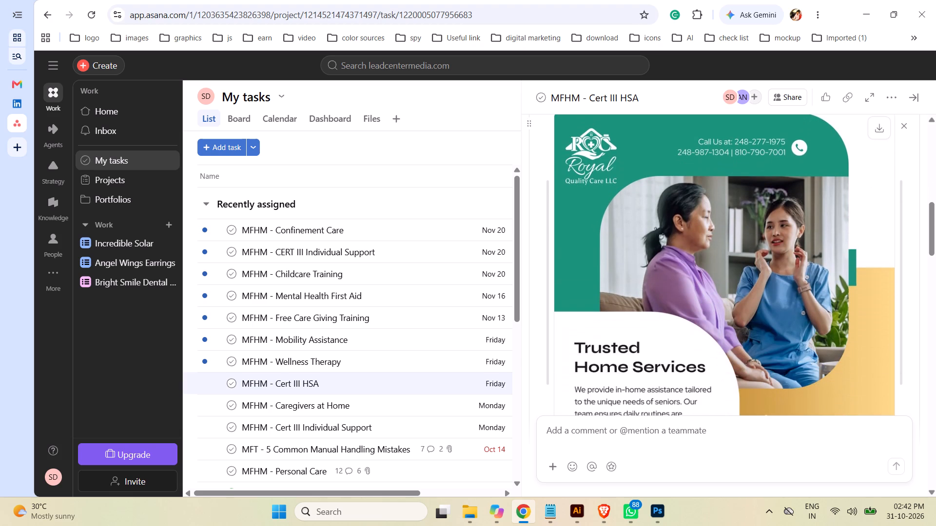
scroll(775, 252, "down", 1)
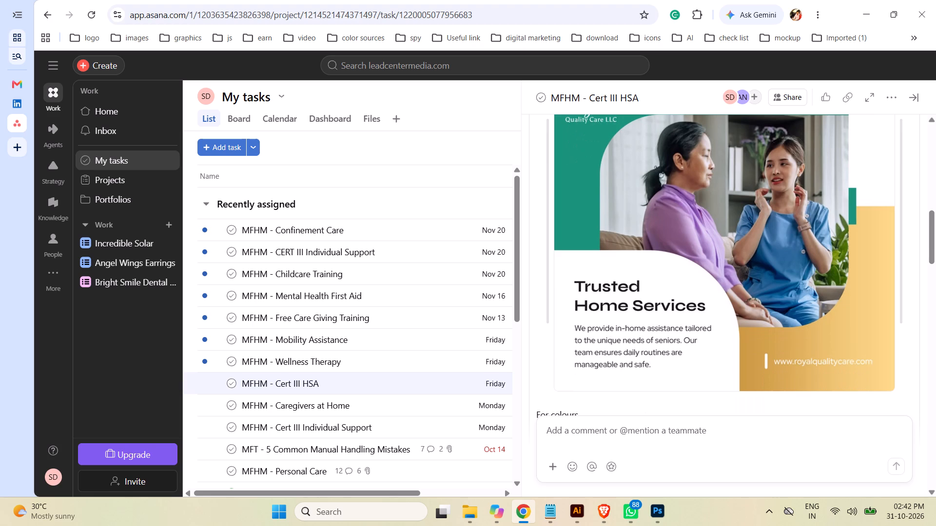
Examine the colour references, visual direction list and caption in the Cert III HSA brief.
scroll(775, 252, "down", 1)
scroll(775, 252, "up", 2)
scroll(775, 252, "down", 6)
scroll(774, 251, "up", 1)
scroll(774, 251, "down", 3)
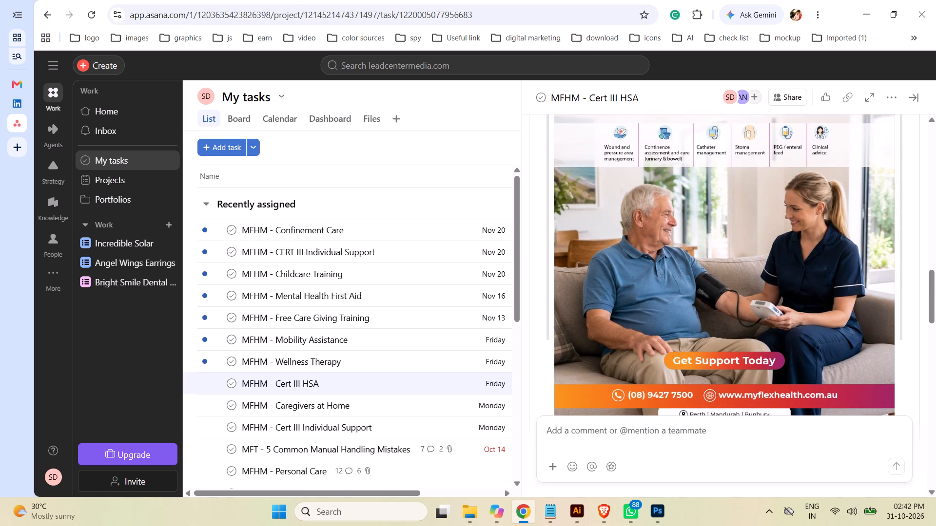
scroll(774, 251, "down", 3)
scroll(774, 251, "up", 1)
scroll(773, 251, "down", 3)
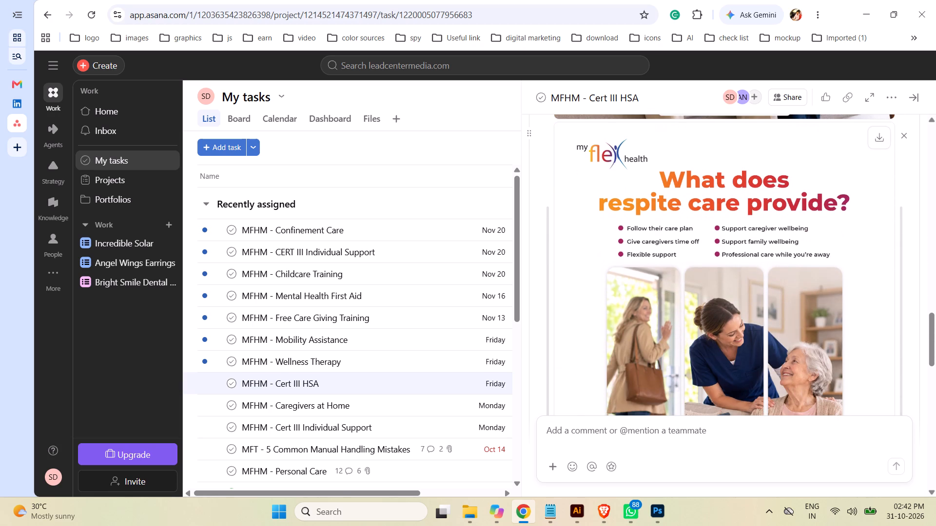
scroll(785, 292, "down", 1)
scroll(785, 291, "up", 2)
scroll(785, 291, "down", 1)
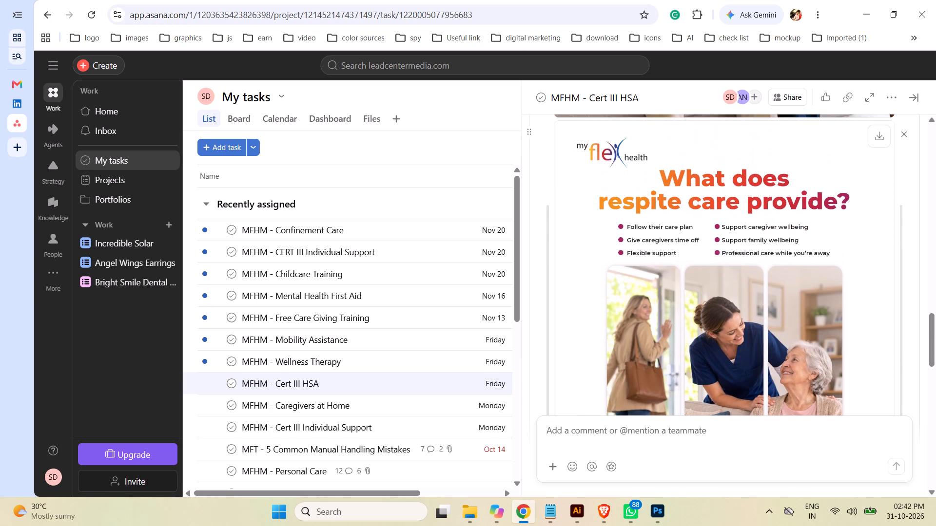
scroll(832, 279, "down", 2)
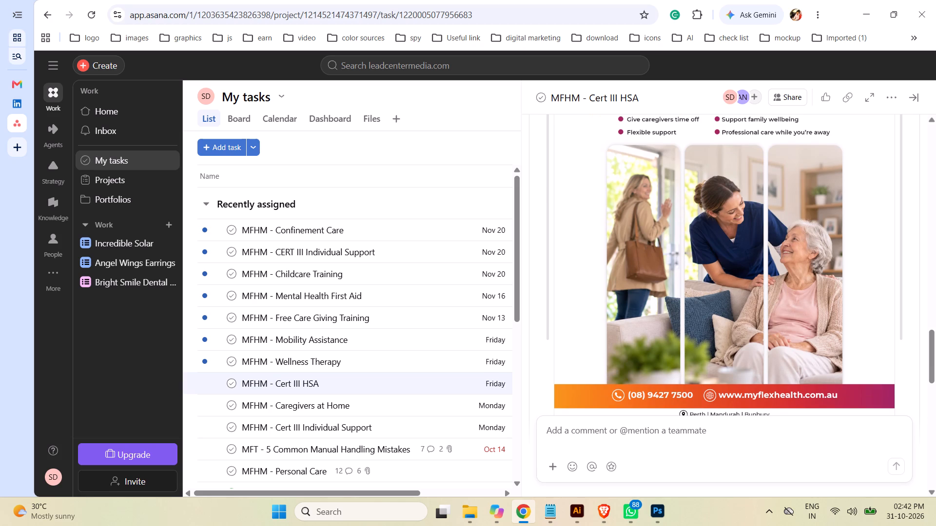
scroll(808, 263, "down", 4)
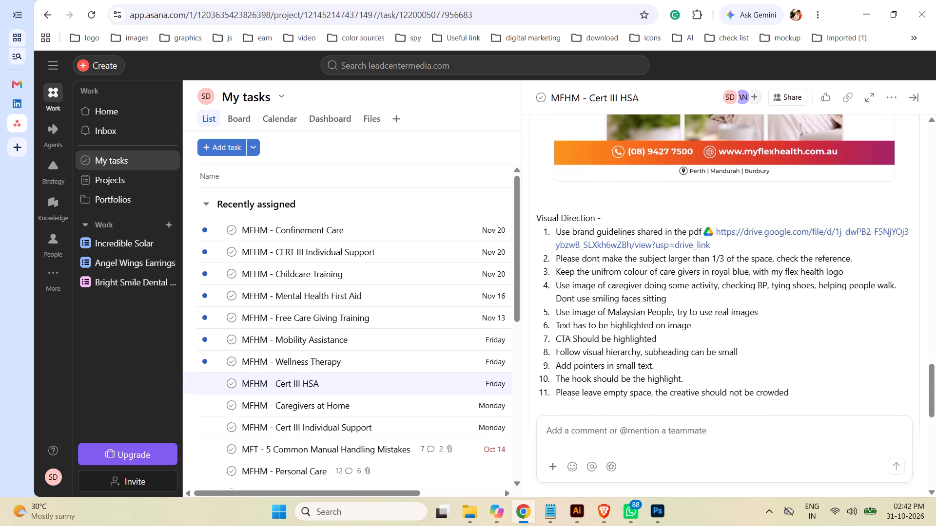
scroll(805, 262, "down", 1)
scroll(805, 262, "up", 1)
scroll(805, 262, "down", 2)
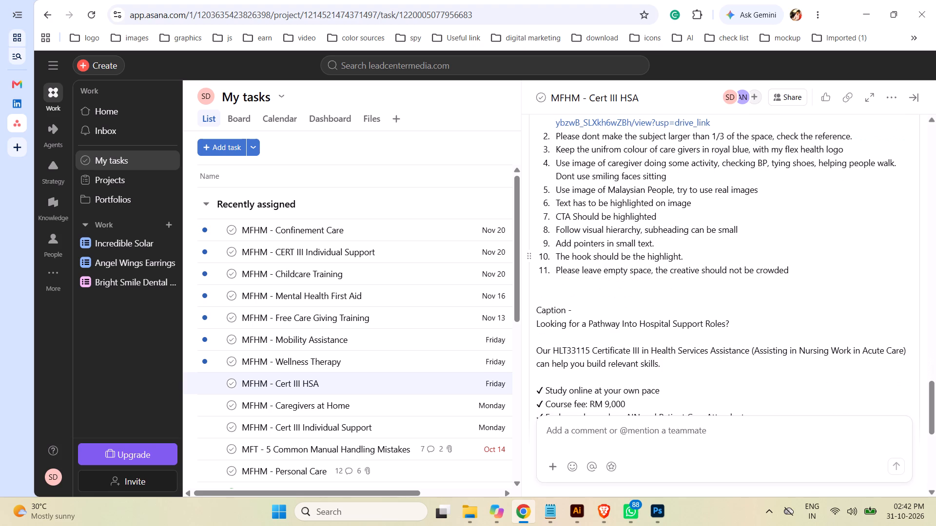
Review the Cert III HSA brief again from the visual direction back to the hook and pointers.
scroll(800, 259, "up", 7)
scroll(800, 259, "down", 1)
scroll(800, 259, "up", 5)
scroll(800, 259, "down", 7)
scroll(800, 259, "up", 2)
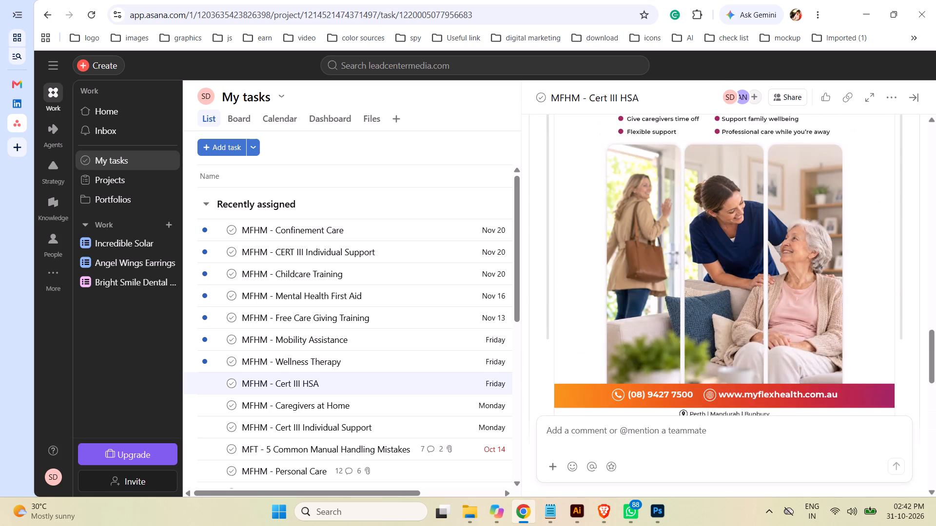
scroll(800, 259, "up", 3)
scroll(800, 259, "down", 1)
scroll(800, 259, "up", 8)
scroll(800, 259, "down", 1)
scroll(800, 259, "up", 12)
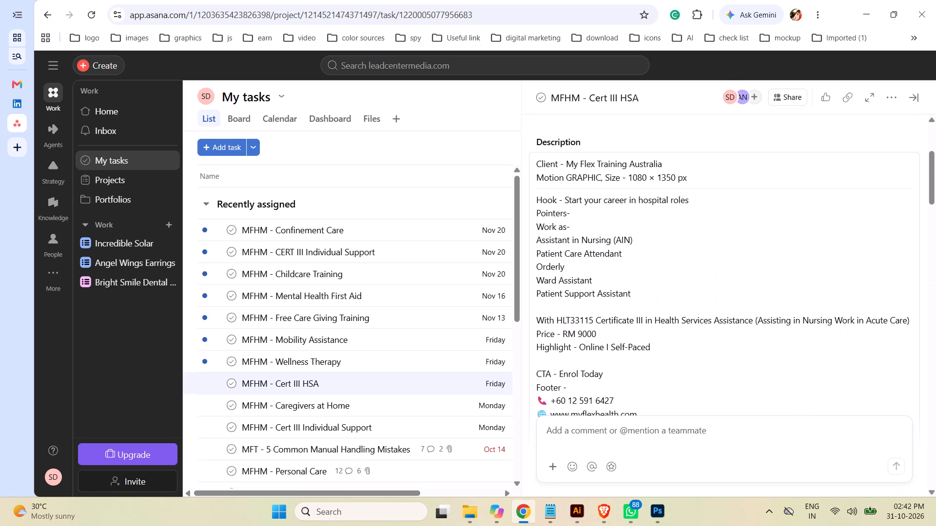
scroll(800, 259, "up", 4)
scroll(800, 259, "down", 1)
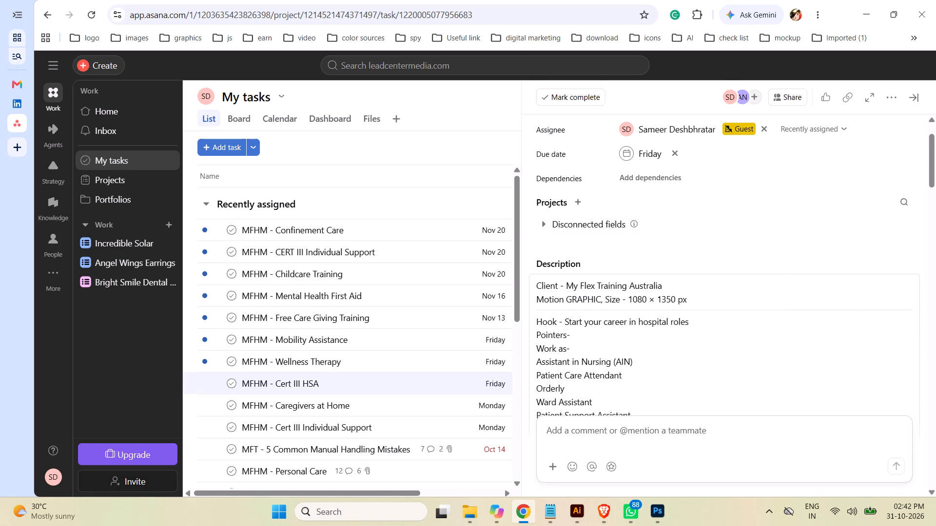
Switch to Brave and bring up the open Vecteezy results for travel social media post vectors.
left_click(604, 510)
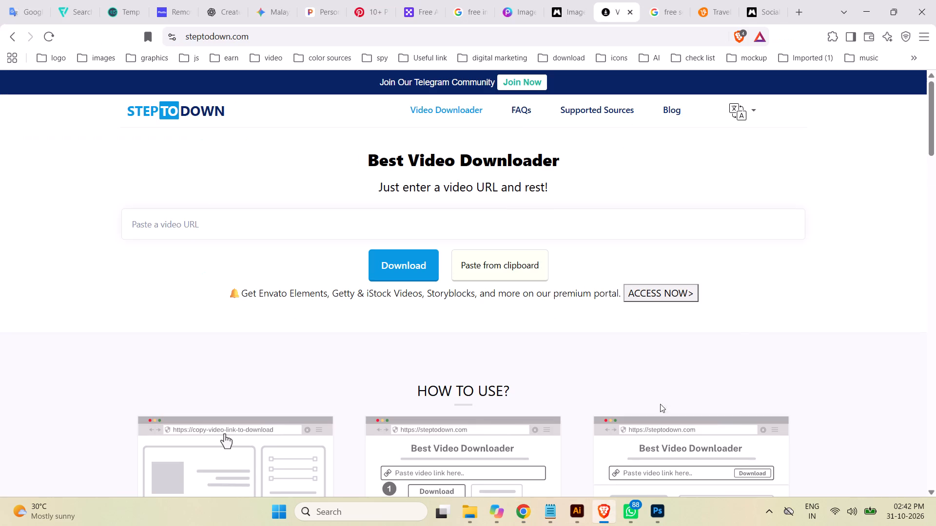
left_click(708, 7)
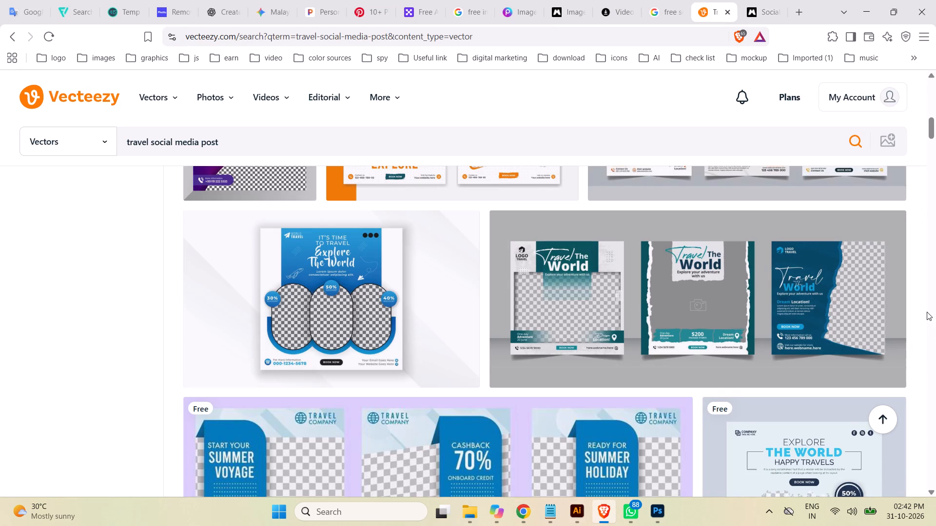
Return to Asana in Chrome and recheck the copy text in the Cert III HSA description.
left_click(522, 510)
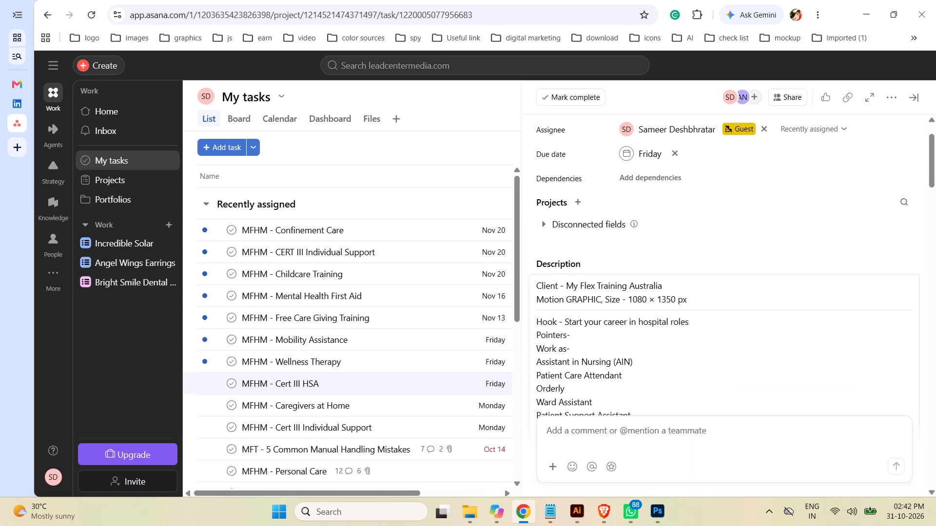
scroll(754, 339, "down", 1)
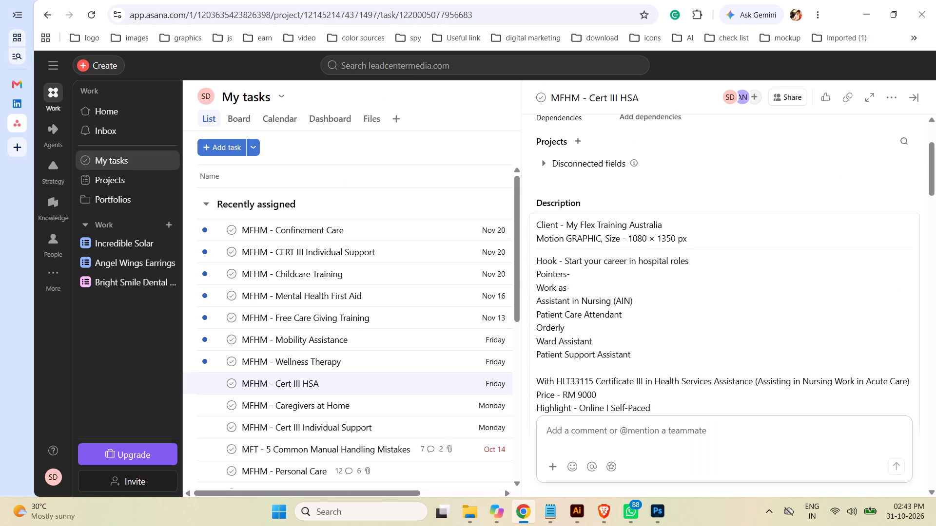
Switch to Brave and examine the Vecteezy travel social media post vectors for a layout that suits the Cert III HSA post.
left_click(604, 516)
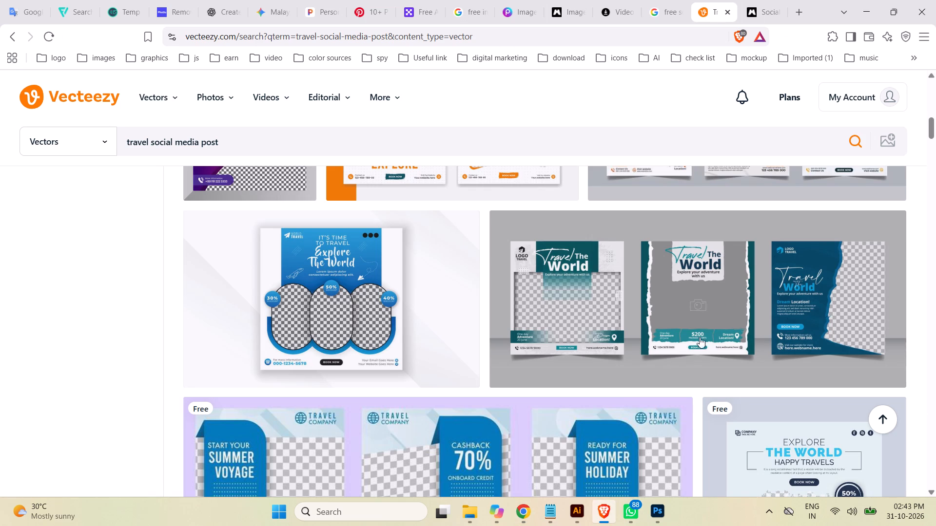
scroll(828, 302, "down", 2)
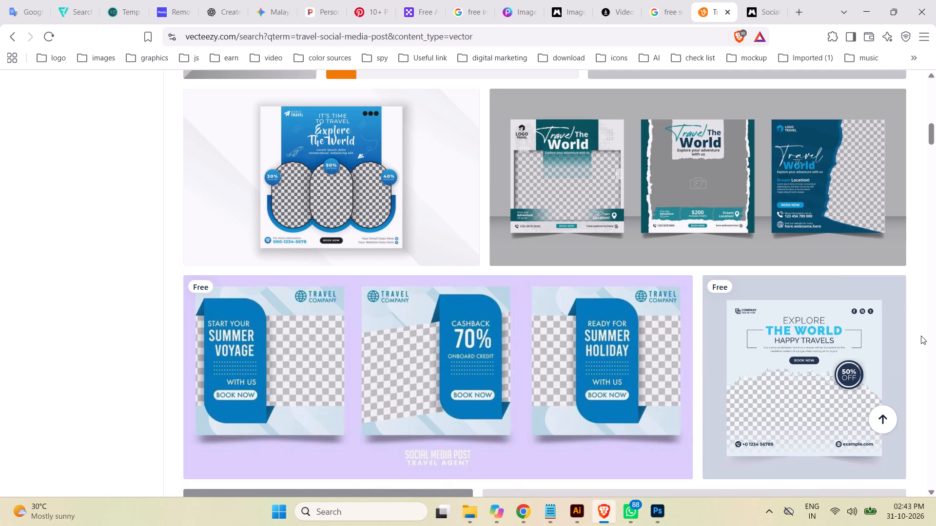
scroll(750, 342, "up", 1)
scroll(814, 338, "down", 4)
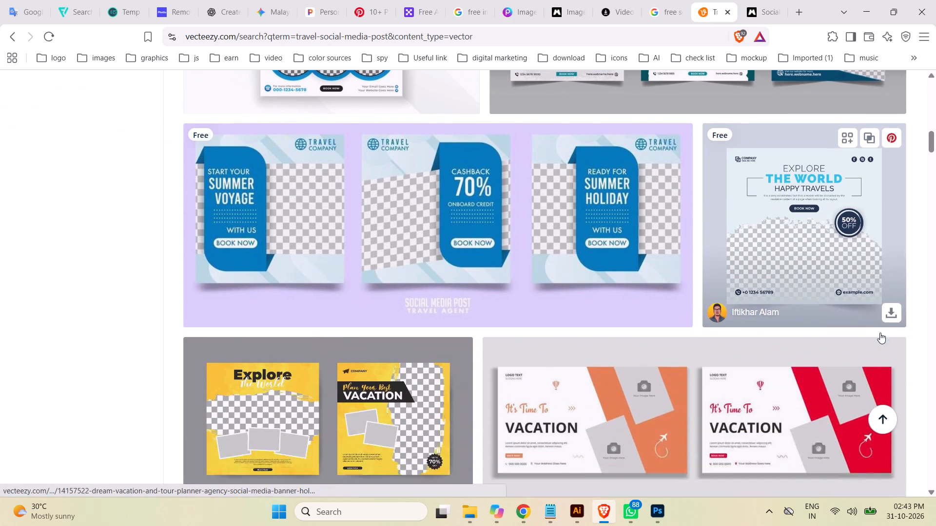
scroll(880, 333, "down", 2)
scroll(842, 326, "up", 1)
scroll(823, 326, "down", 4)
scroll(888, 318, "down", 3)
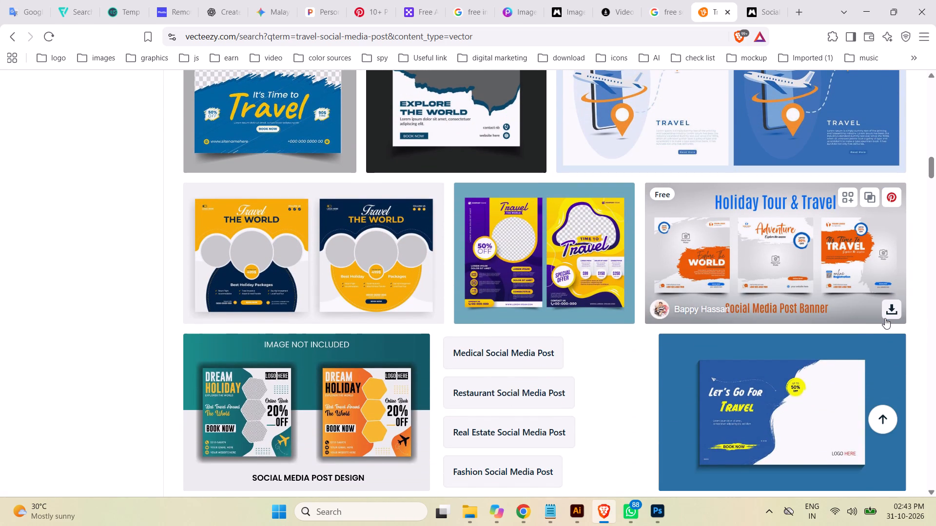
scroll(862, 317, "down", 5)
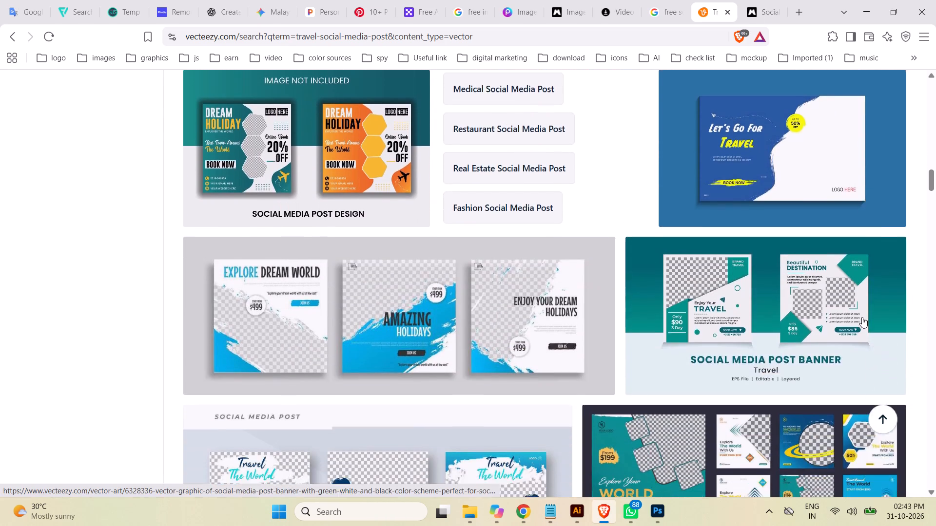
scroll(862, 317, "down", 4)
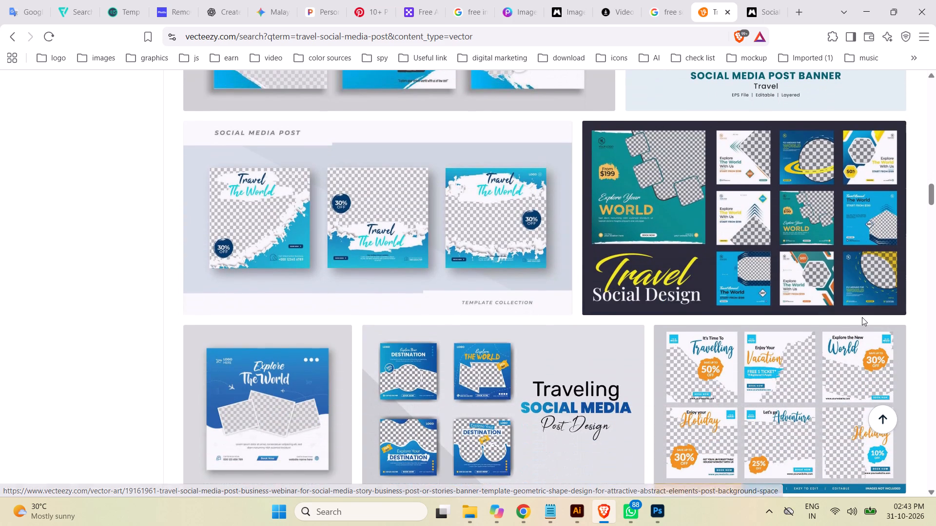
scroll(862, 317, "down", 1)
scroll(862, 317, "up", 1)
scroll(862, 317, "down", 4)
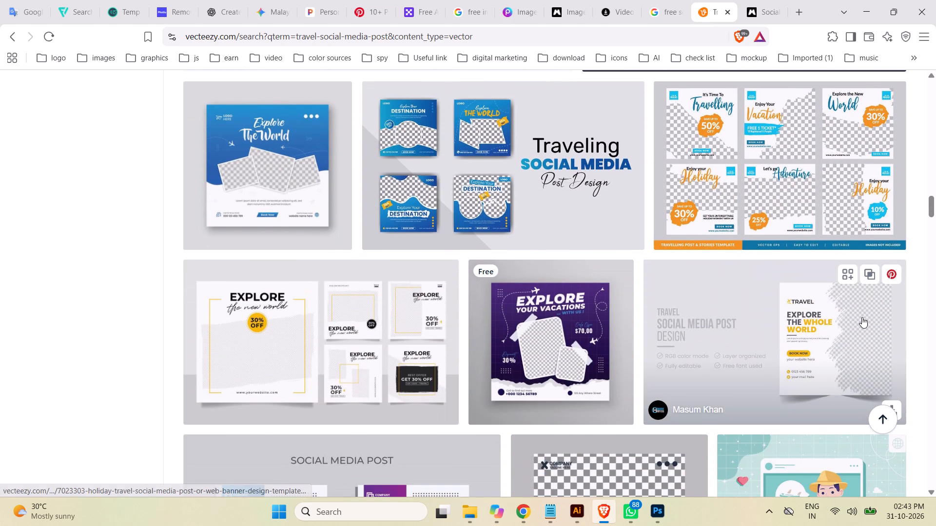
scroll(862, 317, "down", 1)
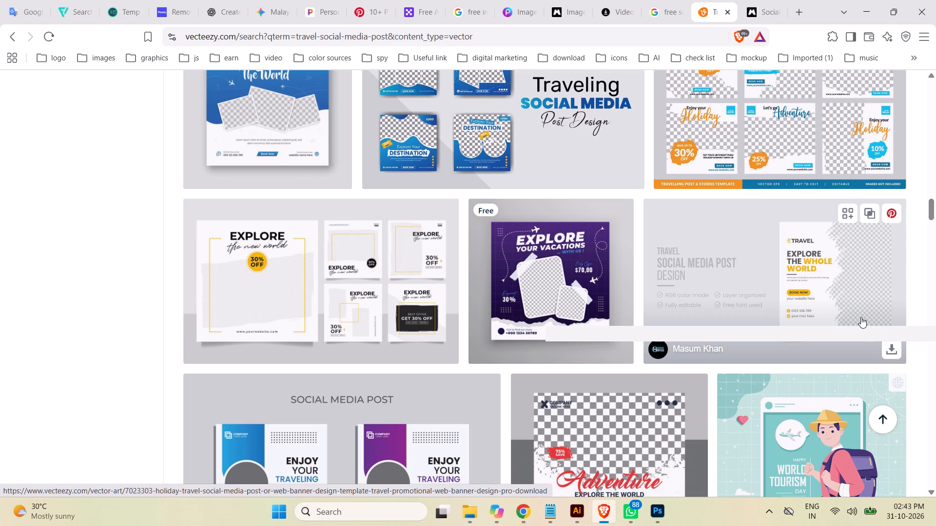
scroll(827, 299, "down", 2)
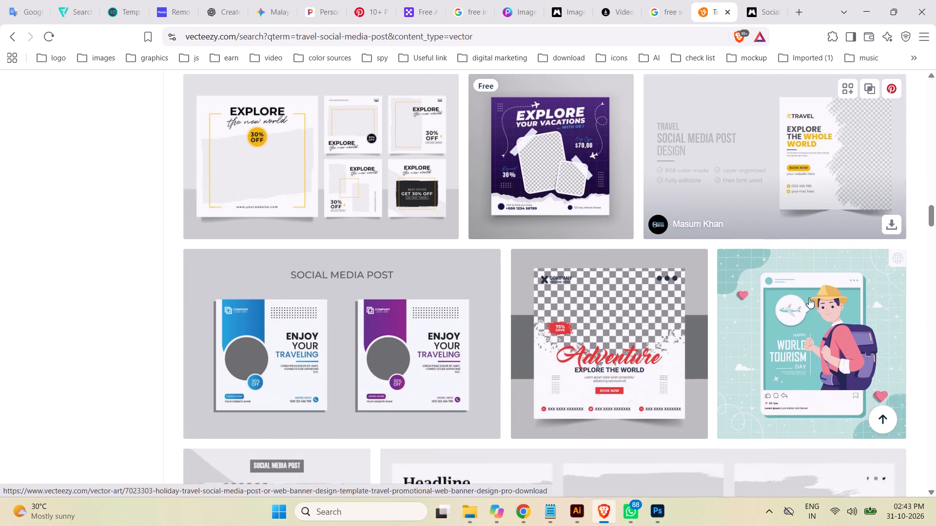
scroll(809, 298, "down", 7)
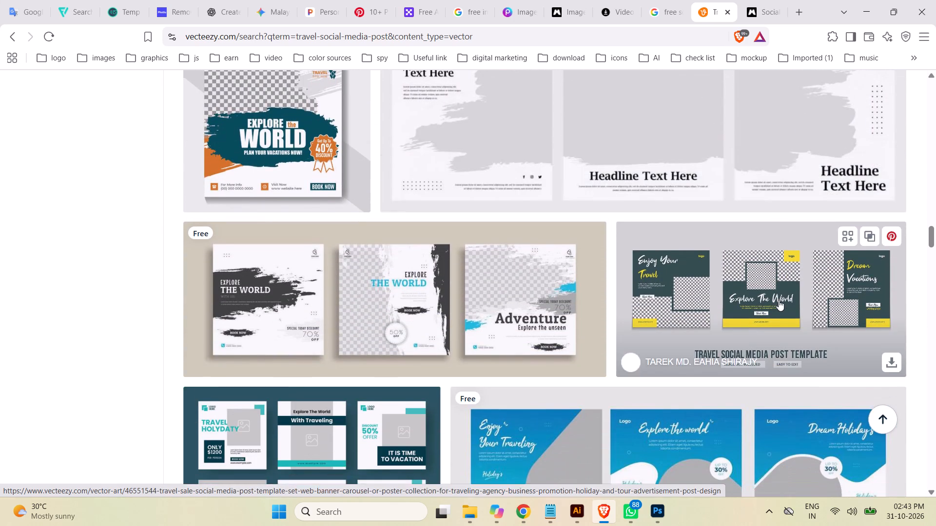
scroll(779, 300, "down", 2)
scroll(779, 300, "up", 1)
scroll(779, 300, "down", 2)
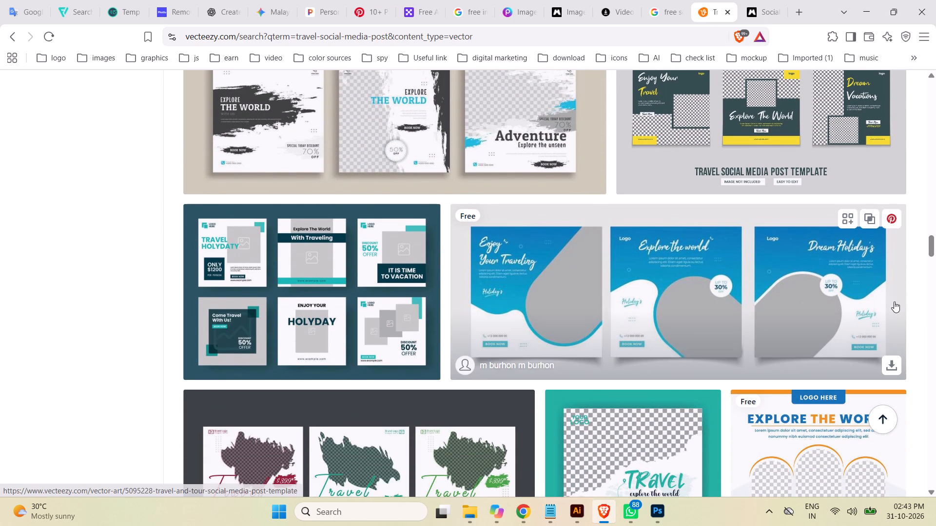
scroll(864, 298, "down", 4)
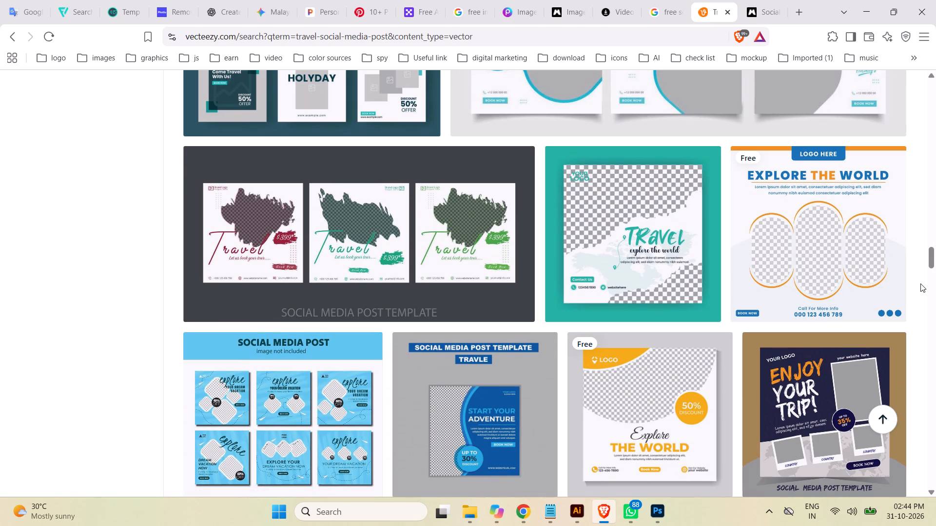
scroll(920, 283, "down", 2)
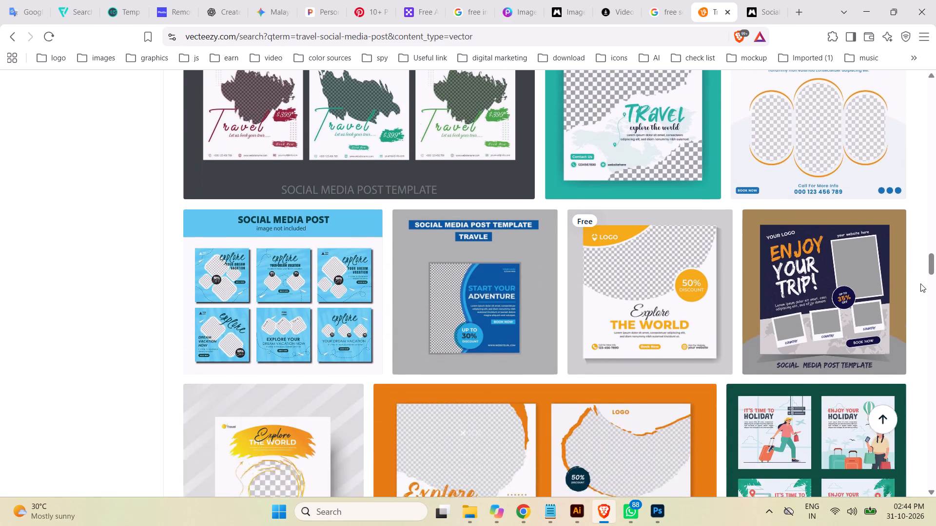
scroll(920, 283, "down", 3)
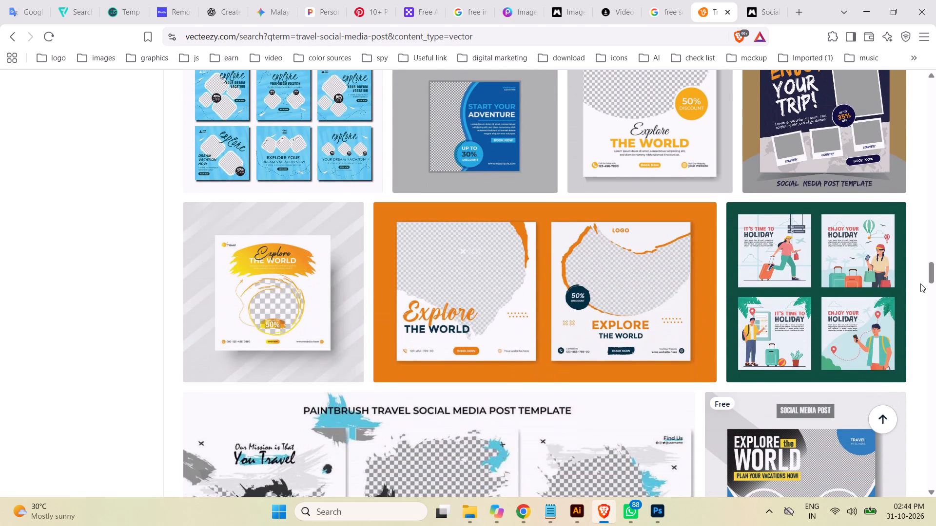
scroll(920, 283, "down", 6)
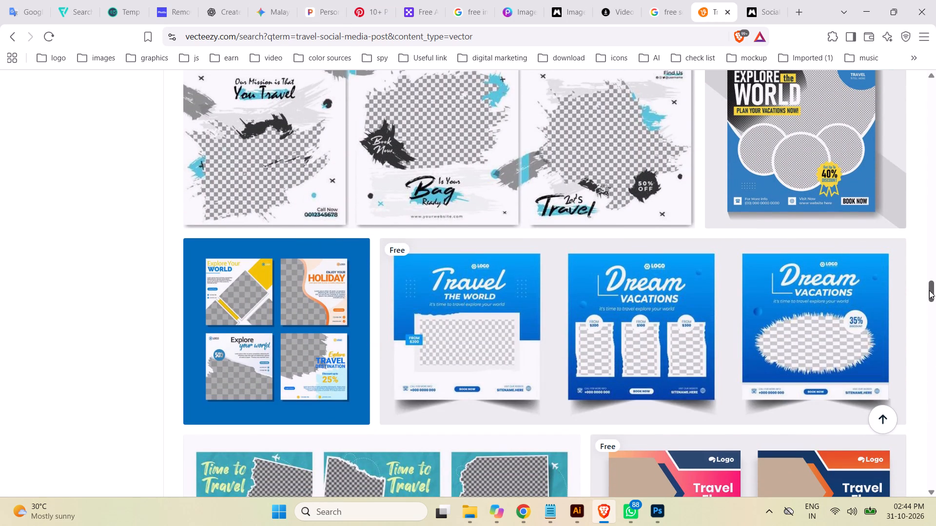
Change the Vecteezy vector search to "medical social media post" and run it.
left_click_drag(930, 289, 928, 38)
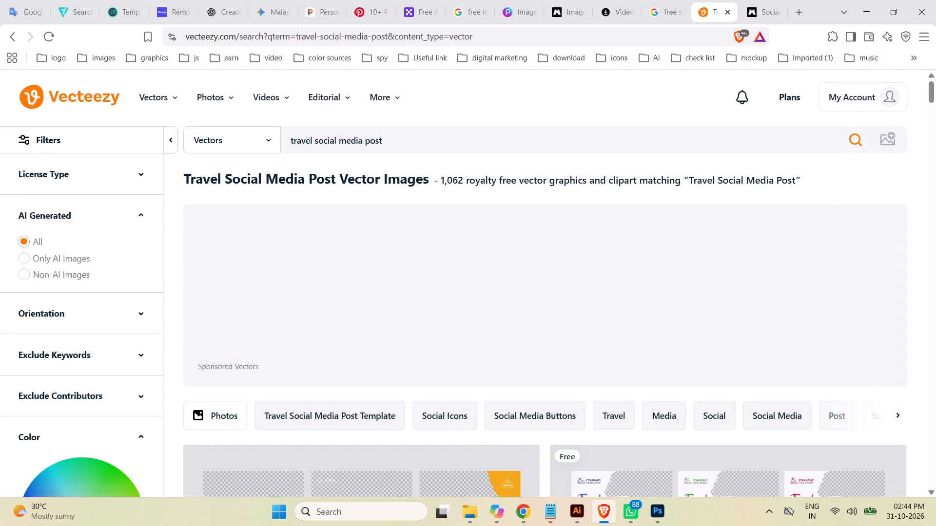
left_click_drag(315, 137, 270, 137)
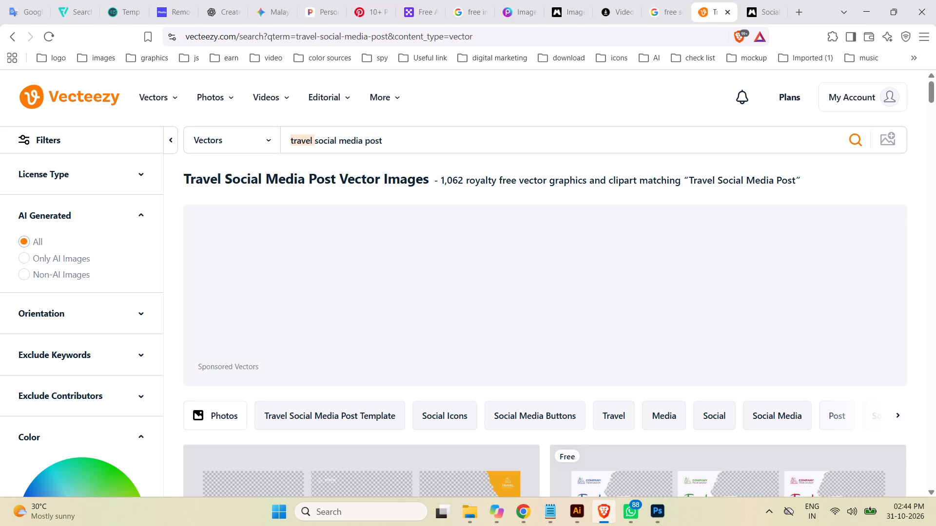
type("medical")
key("space")
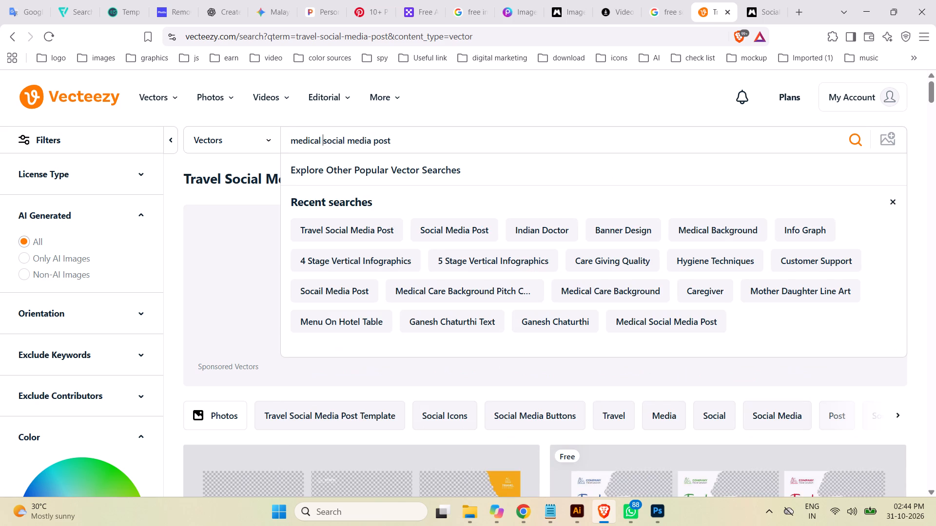
key("Return")
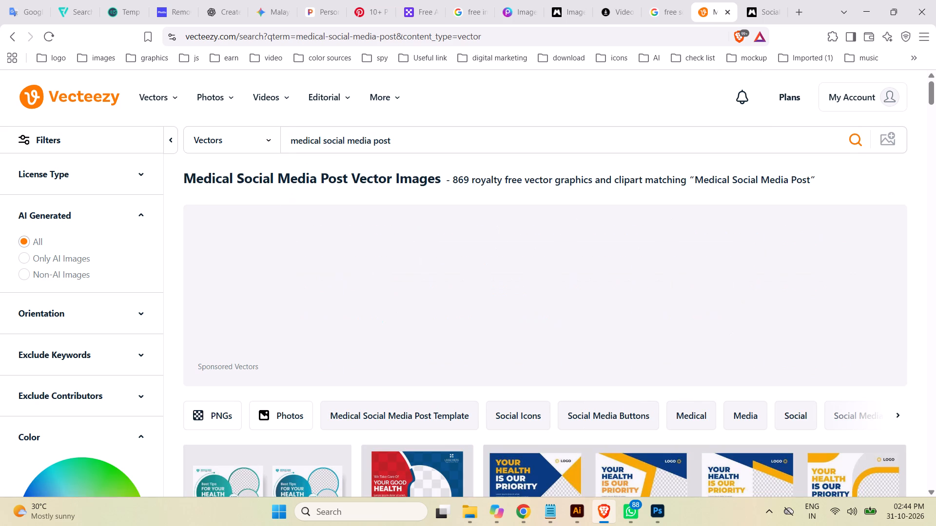
Look through the medical results and open the free teal "The best Healthcare Services" square template in its own browser tab.
scroll(572, 430, "down", 3)
scroll(702, 359, "up", 1)
scroll(703, 350, "down", 2)
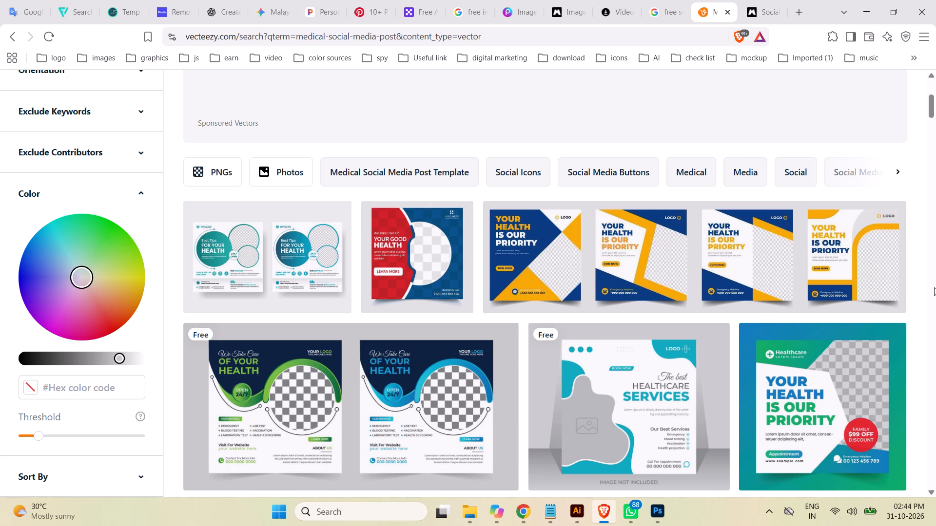
scroll(934, 287, "down", 1)
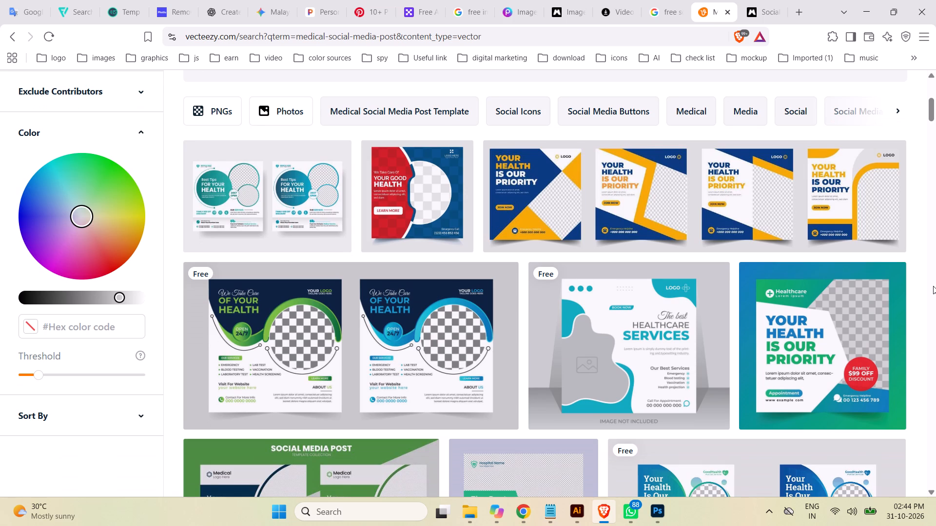
scroll(933, 286, "down", 1)
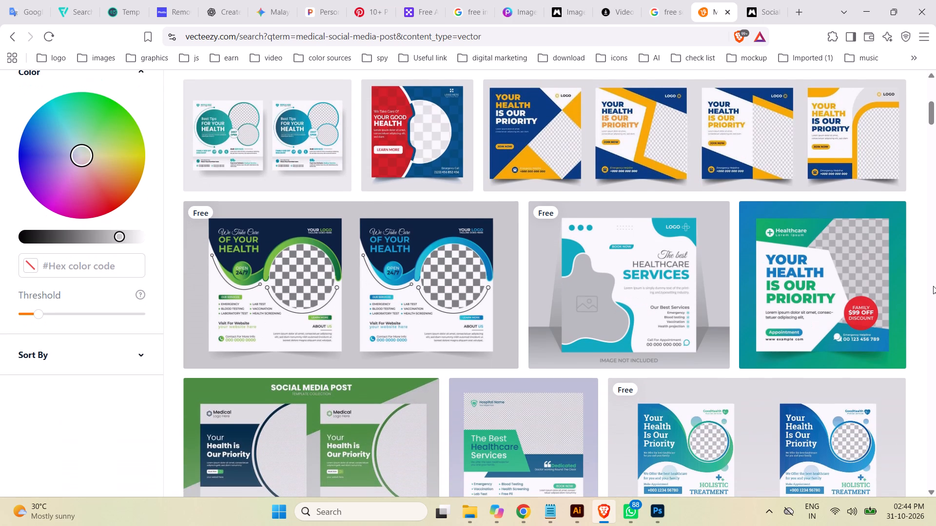
scroll(933, 286, "down", 2)
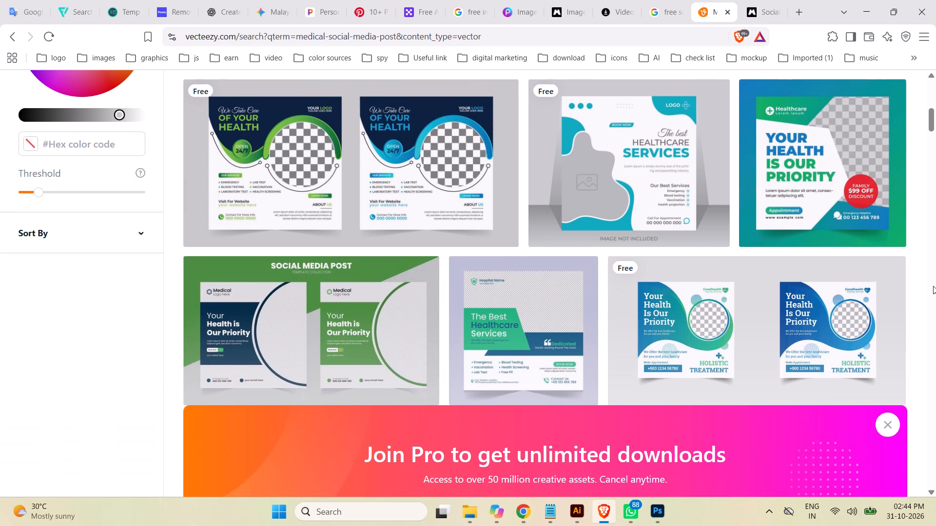
scroll(933, 286, "up", 2)
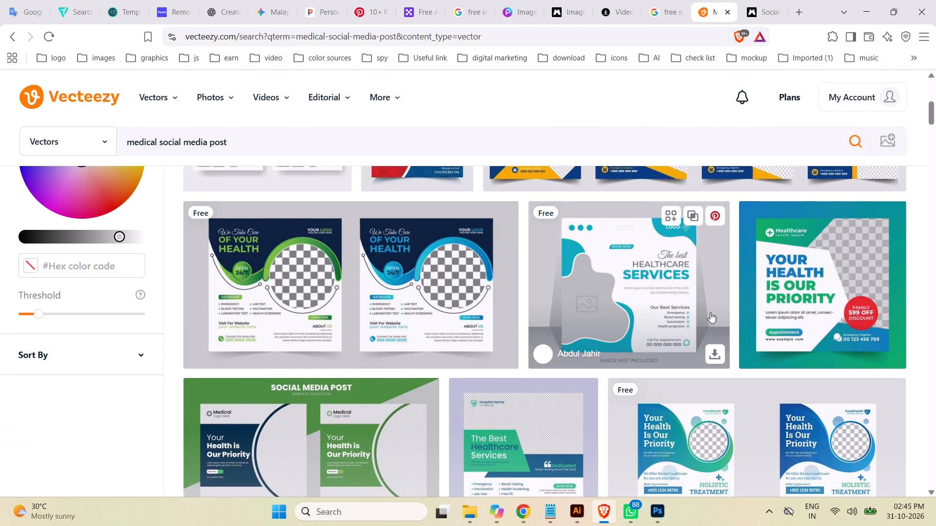
right_click(617, 264)
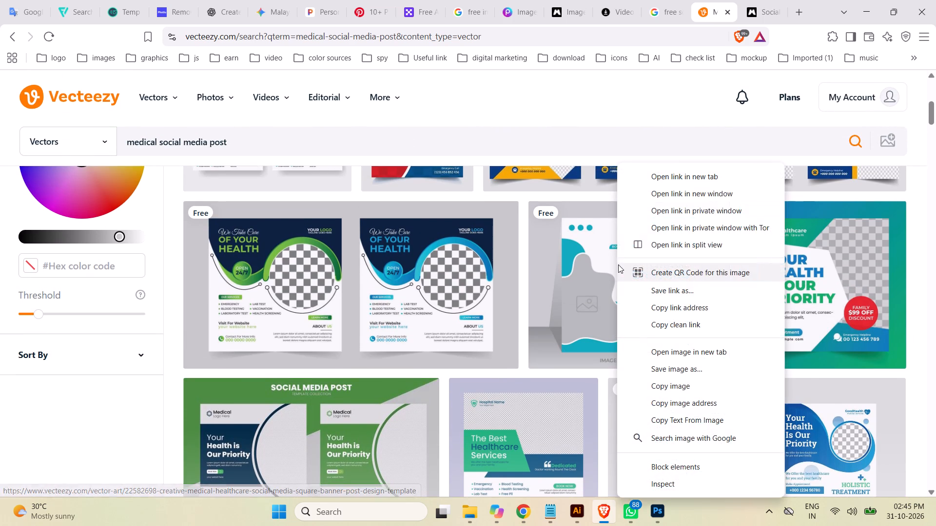
left_click(723, 175)
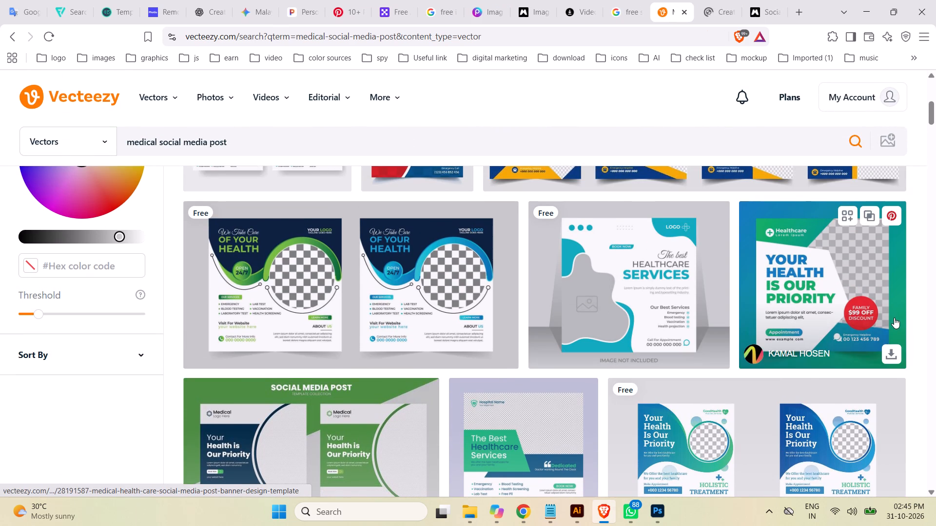
left_click(719, 6)
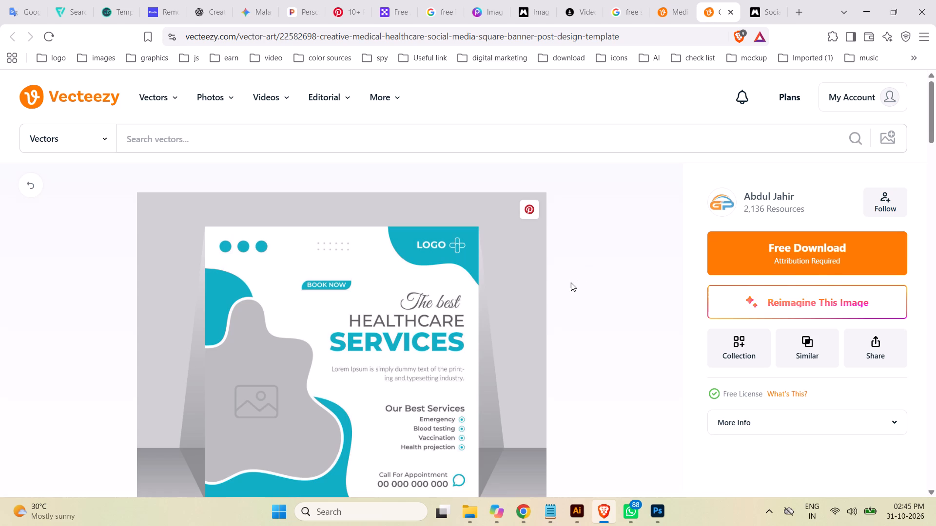
Download the free "The best Healthcare Services" template file.
left_click(802, 249)
left_click(819, 253)
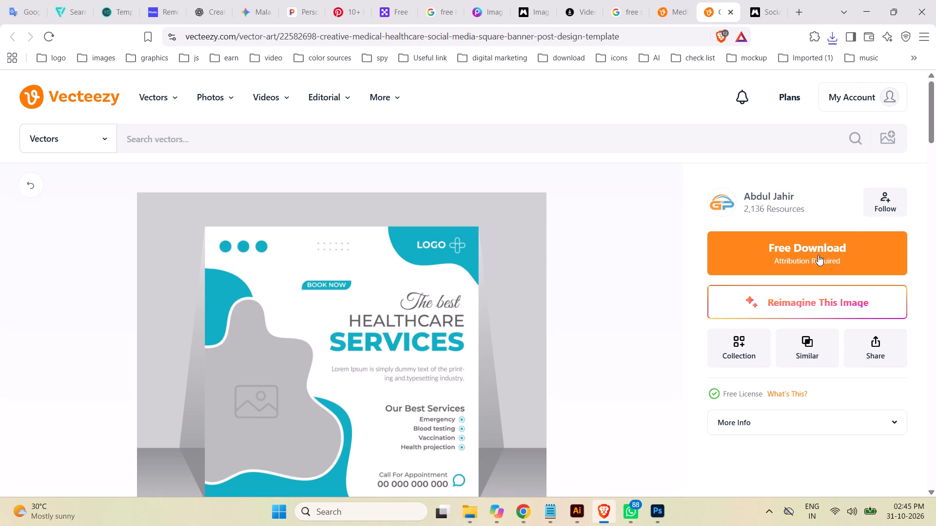
Switch to File Explorer and open the Documents > Data > social media post folder in a new tab.
left_click(471, 513)
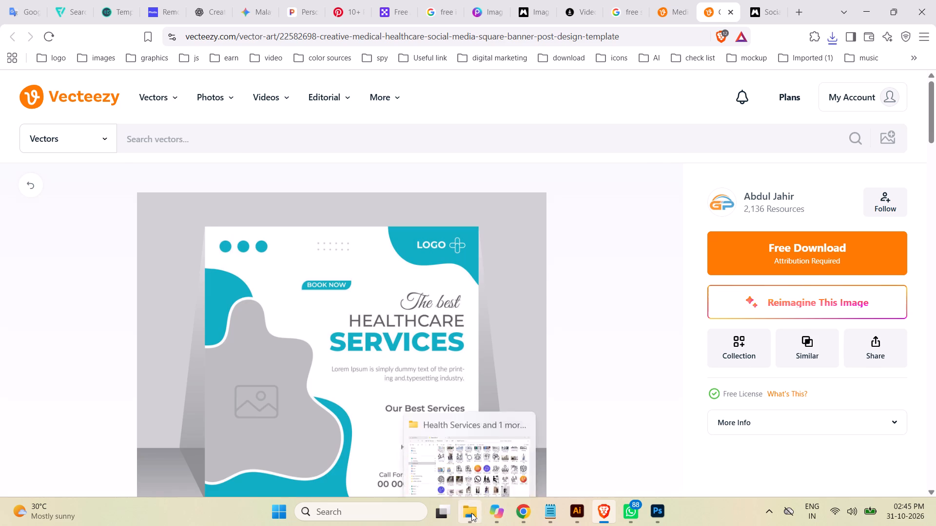
left_click(313, 9)
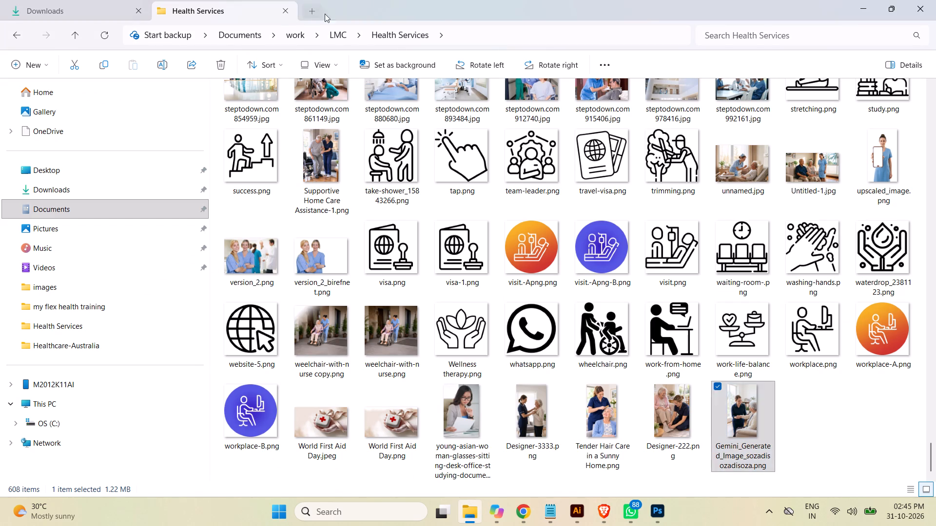
left_click(55, 210)
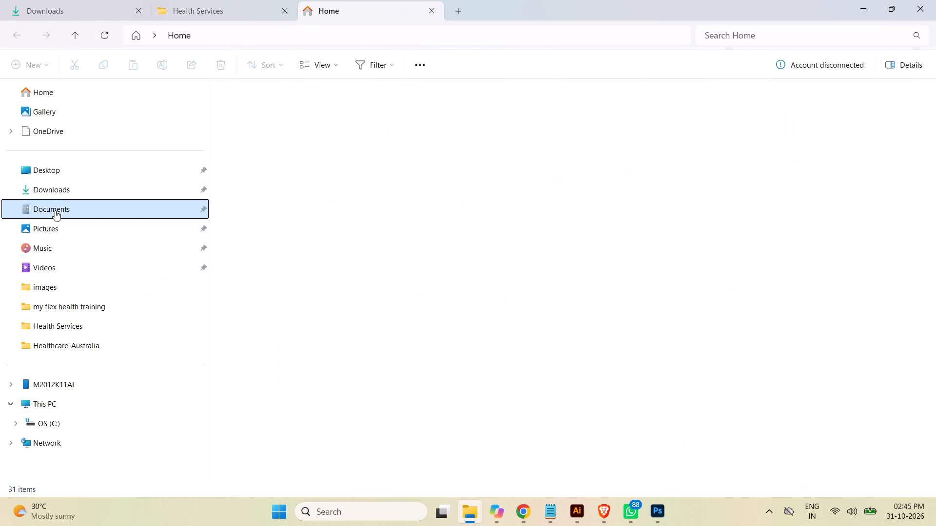
double_click(408, 134)
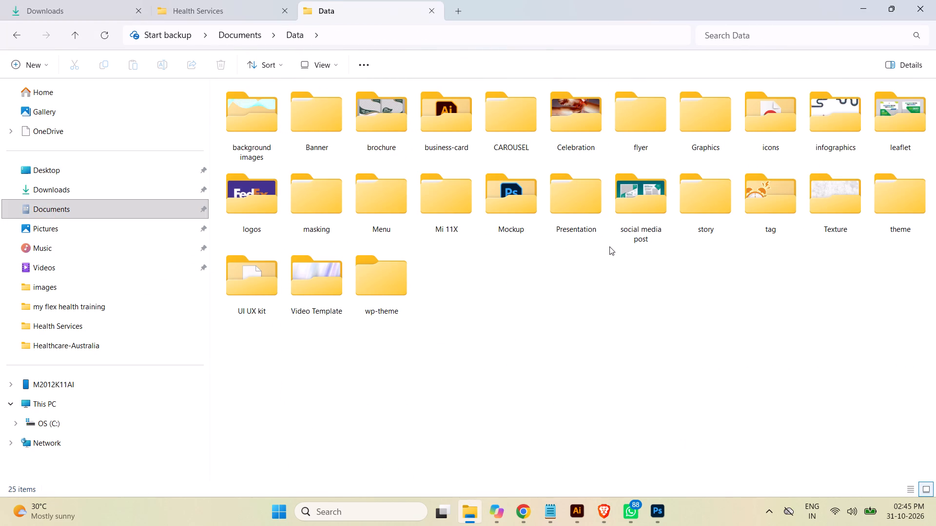
double_click(643, 207)
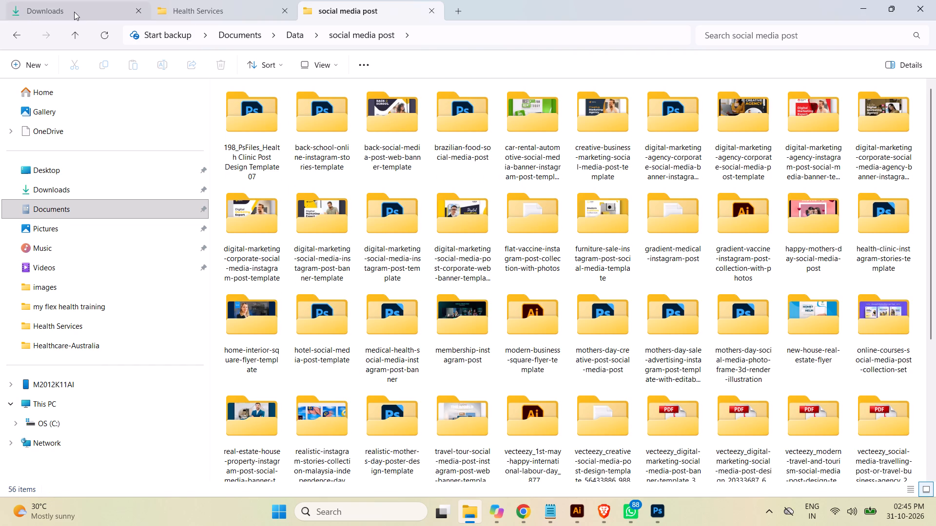
Move the downloaded vecteezy_creative-medical-healthcare square banner zip from Downloads into the social media post folder.
left_click(74, 12)
left_click(313, 143)
left_click(262, 142)
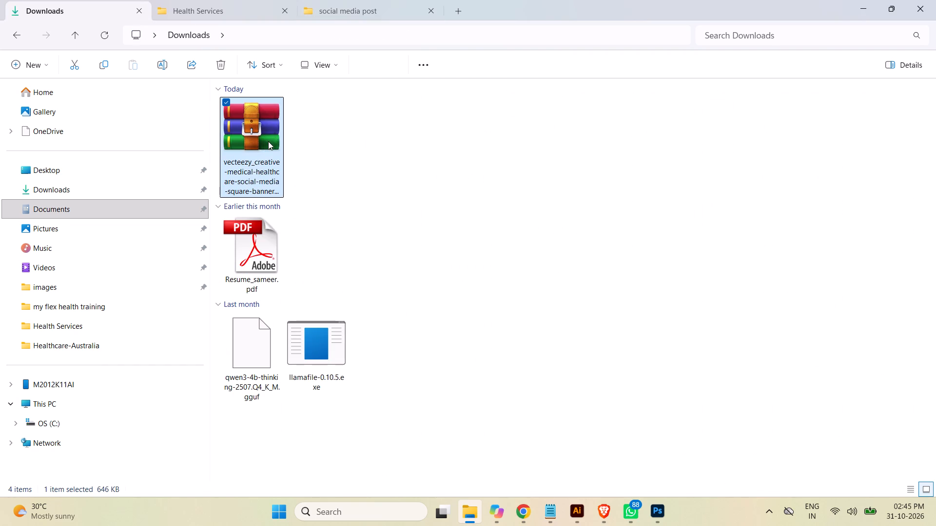
key("ctrl+x")
left_click(368, 9)
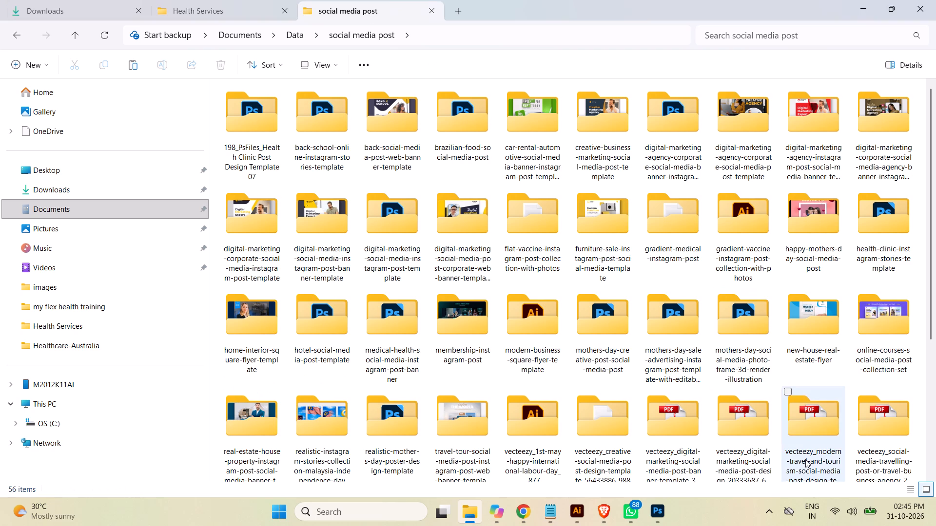
scroll(887, 313, "down", 1)
scroll(887, 314, "up", 1)
scroll(893, 325, "down", 4)
left_click(771, 452)
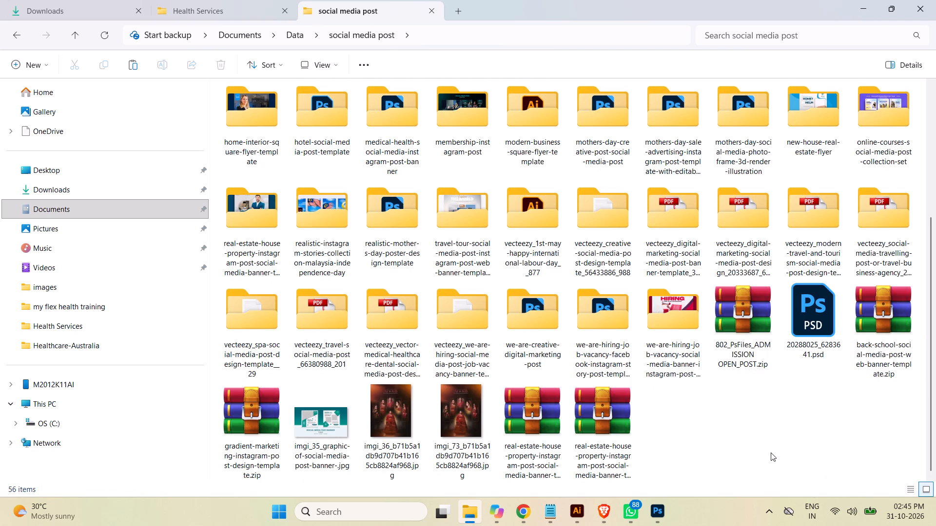
key("ctrl+v")
left_click(786, 451)
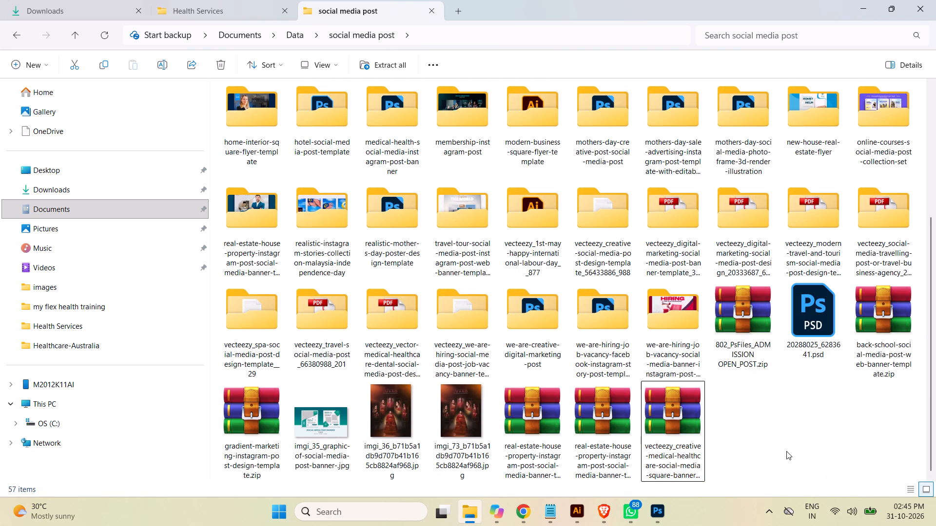
Extract the vecteezy_creative-medical-healthcare zip into its own folder within social media post.
right_click(690, 427)
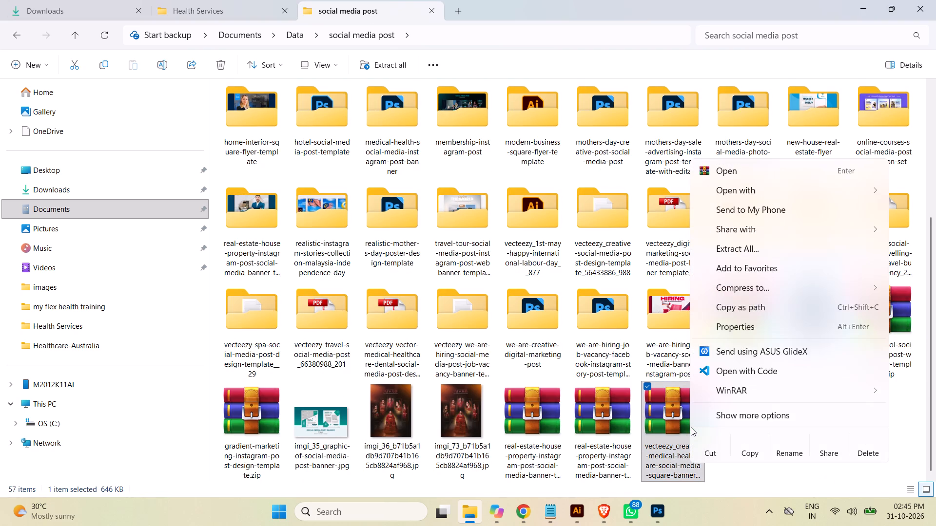
left_click(740, 248)
left_click(566, 376)
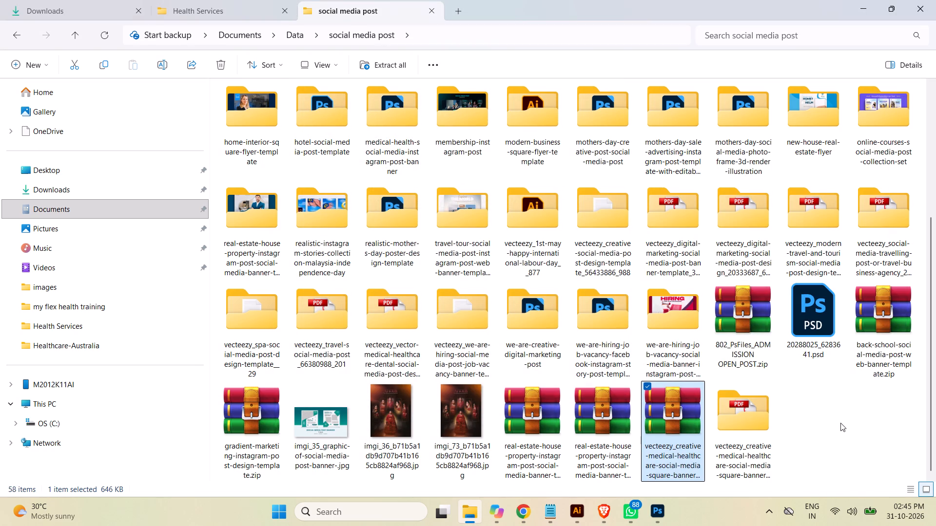
Permanently delete the original vecteezy_creative-medical-healthcare zip archive.
key("shift+Delete")
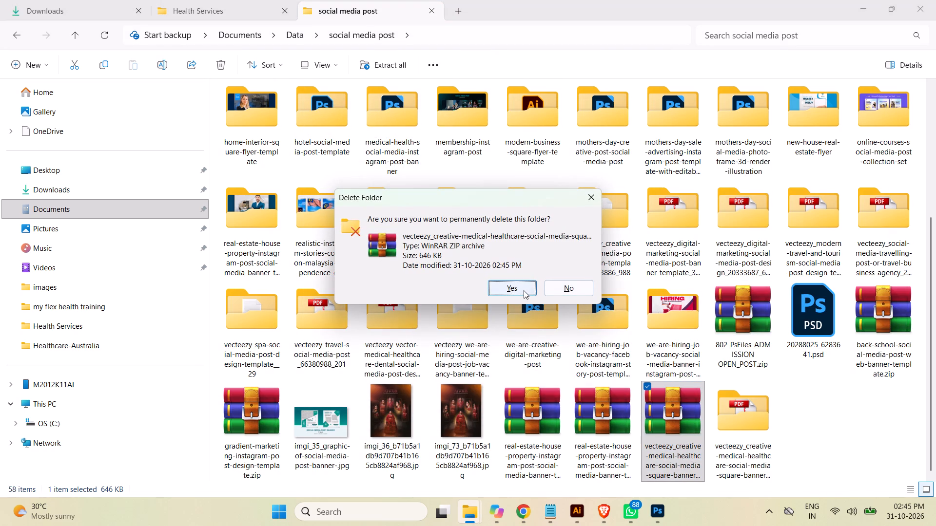
left_click(522, 290)
Open the extracted medical healthcare template folder and display its files as large icons.
double_click(669, 424)
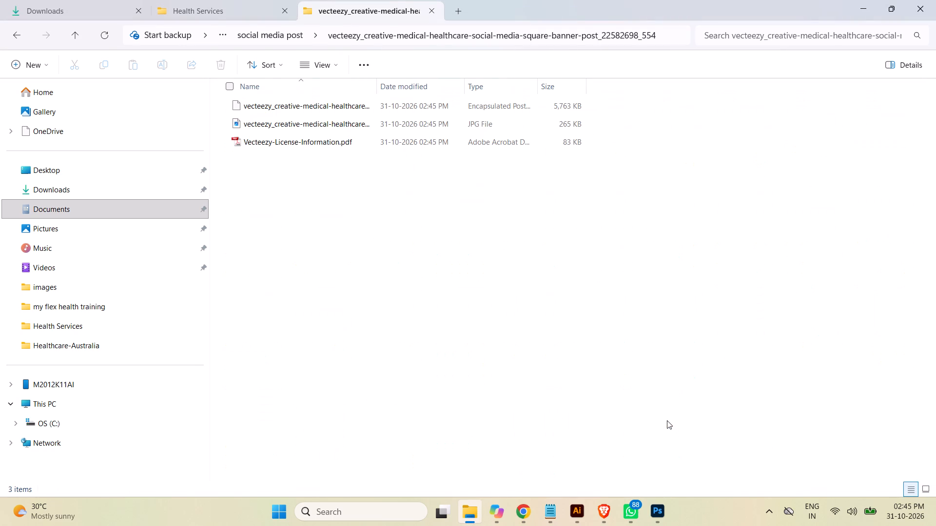
left_click(328, 65)
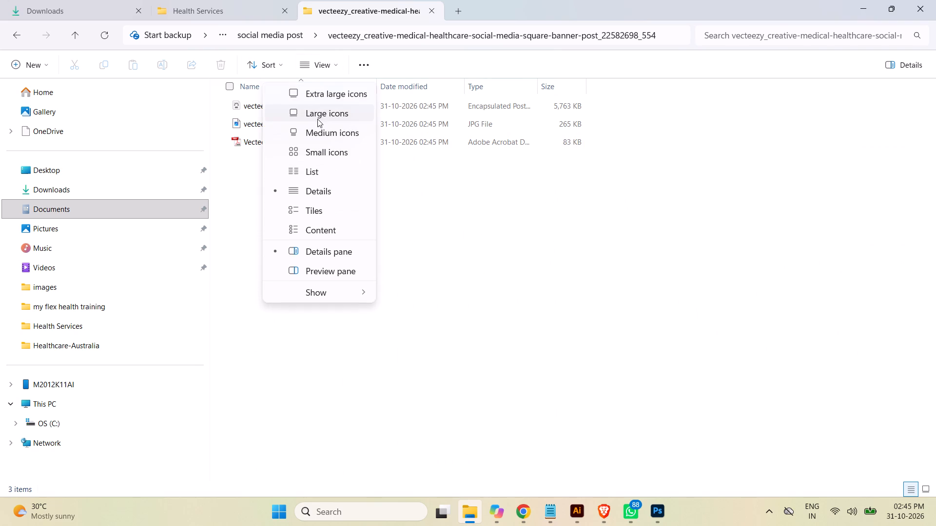
left_click(316, 113)
left_click(448, 255)
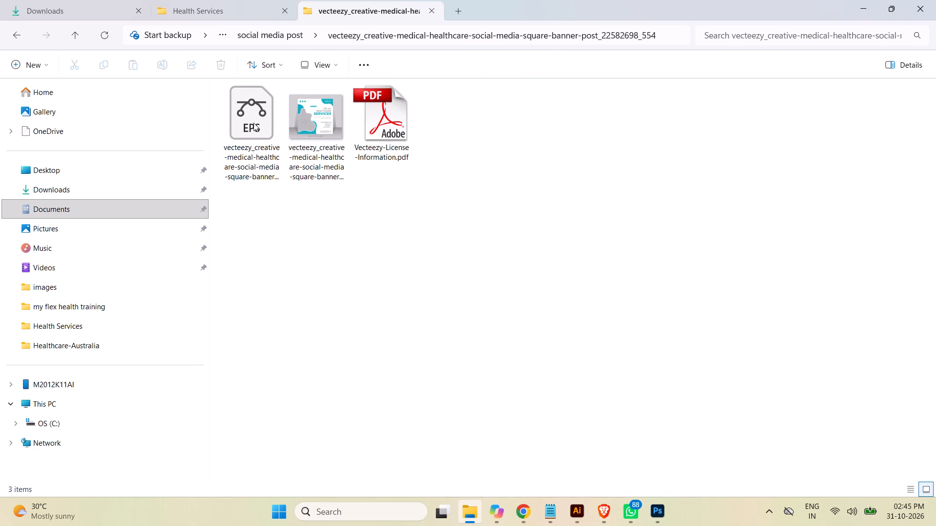
Open the template's EPS file in Illustrator, retaining the 9-slice scaling option for symbols.
double_click(253, 123)
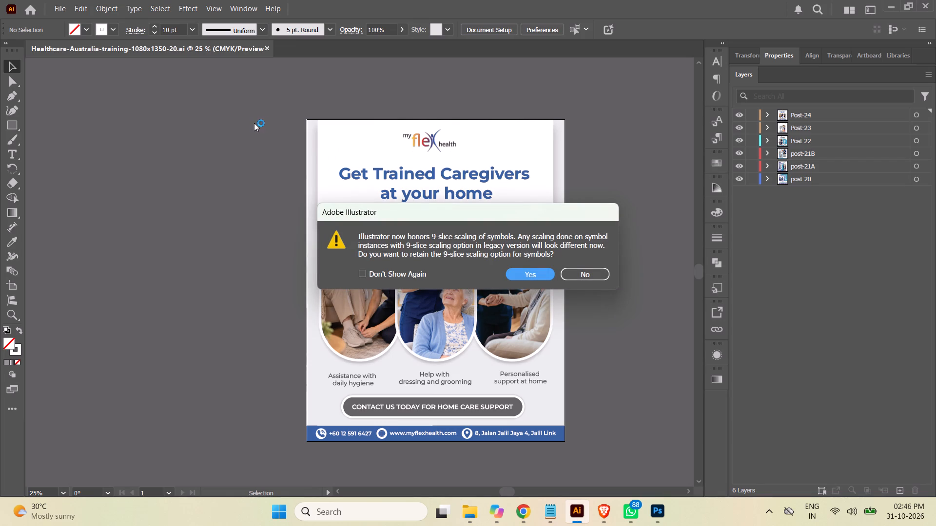
left_click(530, 276)
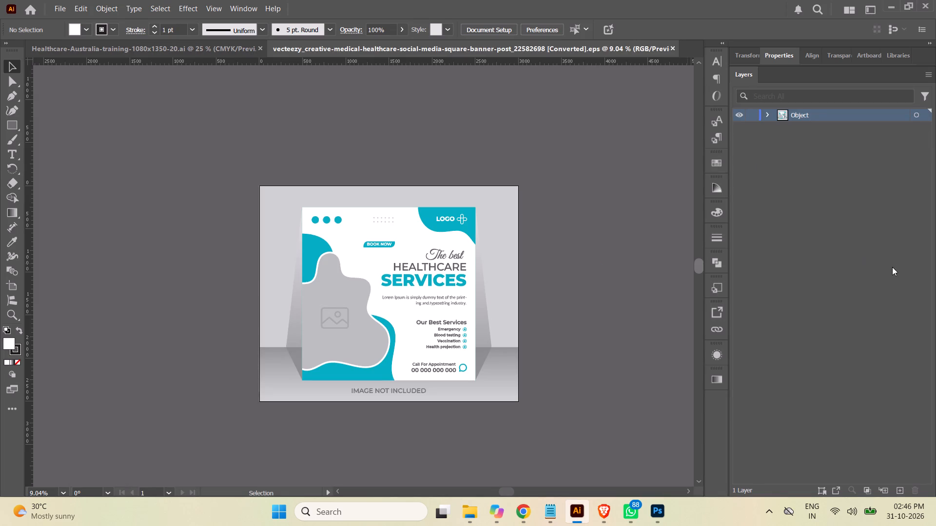
Copy the template design group "3" from inside the Object layer, leaving out the Mockup group.
left_click(766, 114)
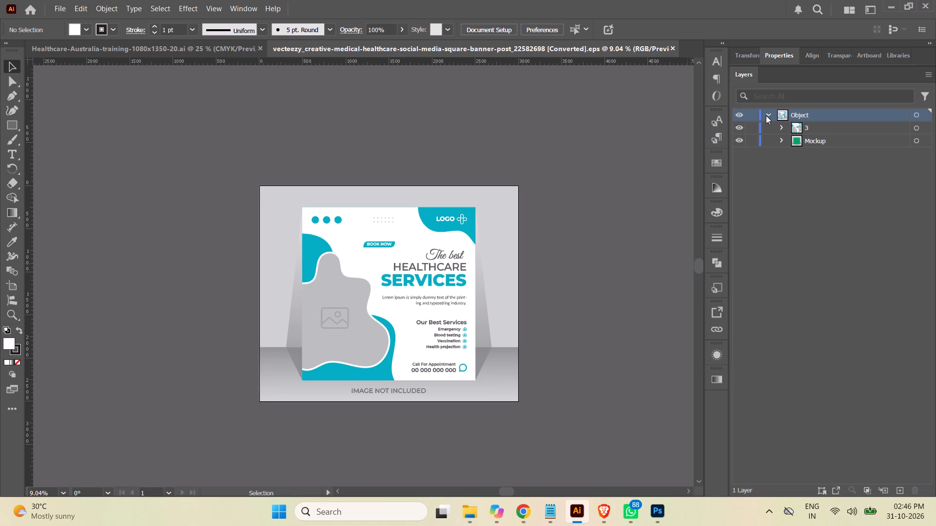
left_click(917, 129)
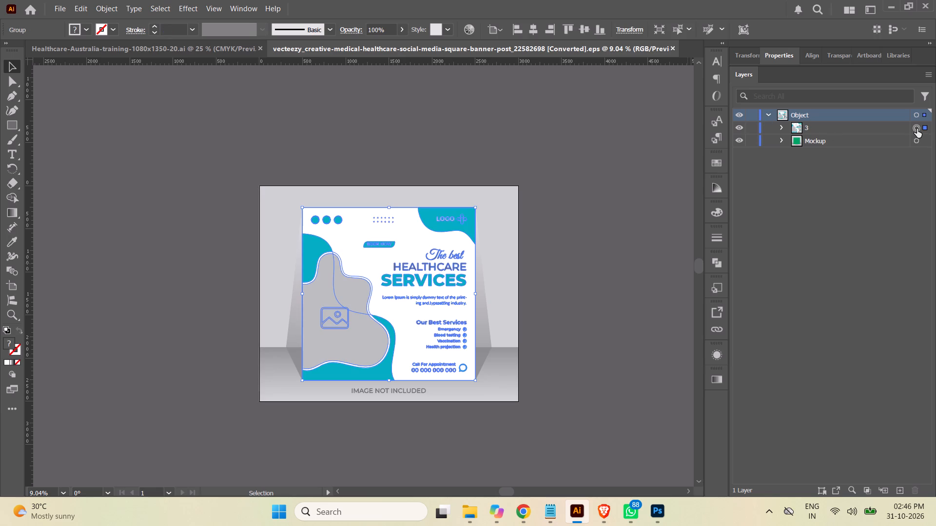
key("ctrl+c")
In the Healthcare-Australia-training-1080x1350-20.ai document, duplicate the Post-24 layer and rename the copy Post-25.
left_click(166, 50)
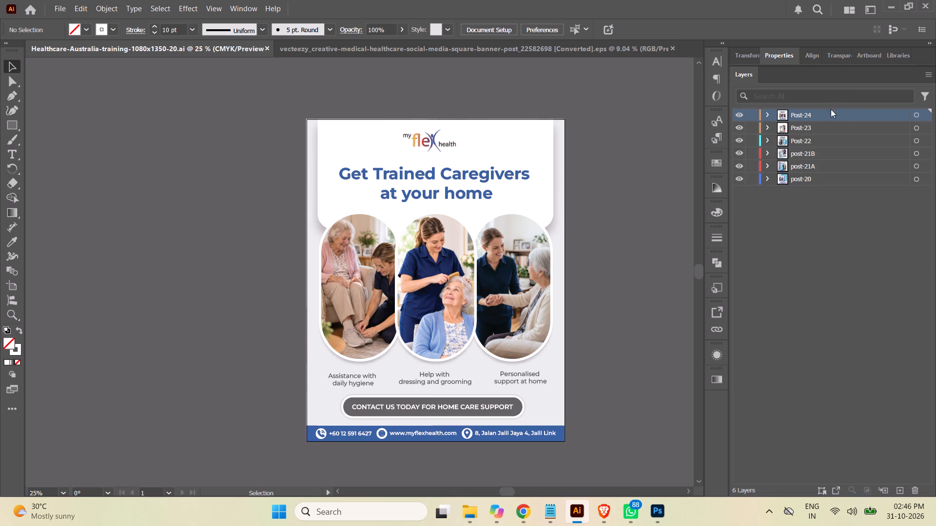
left_click_drag(813, 114, 898, 484)
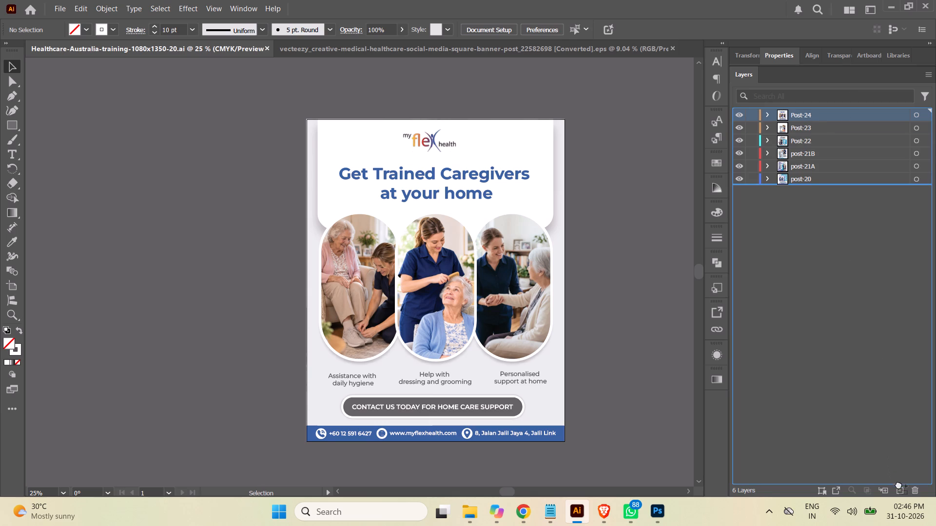
left_click_drag(898, 484, 903, 491)
double_click(813, 113)
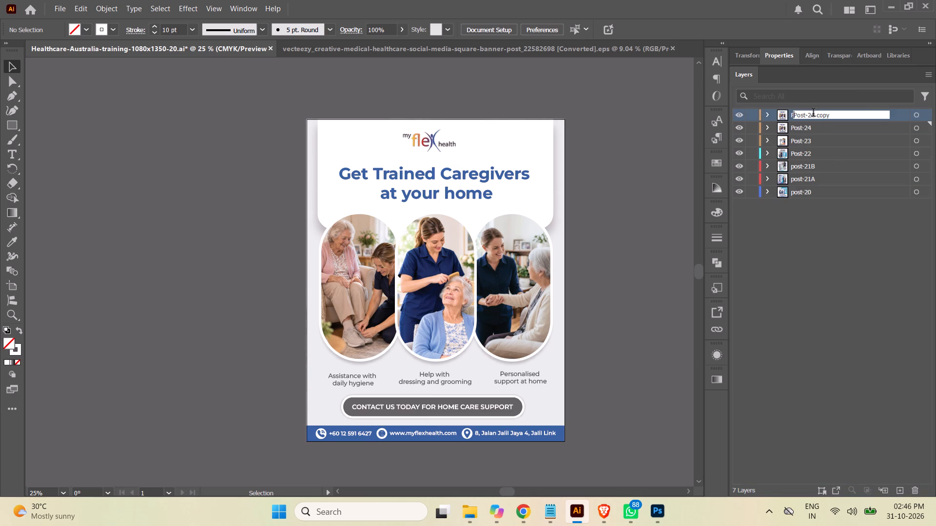
left_click(811, 114)
left_click_drag(812, 116, 835, 116)
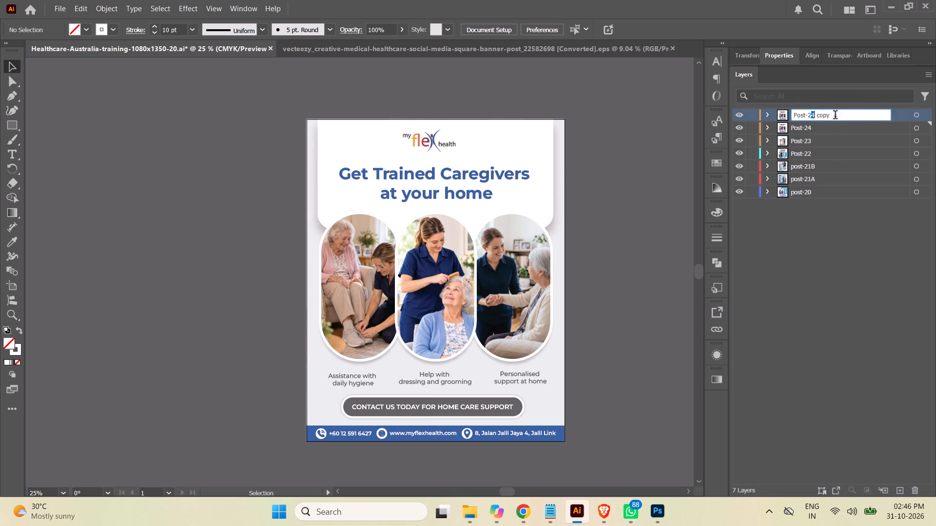
left_click_drag(835, 116, 869, 114)
key("5")
key("Return")
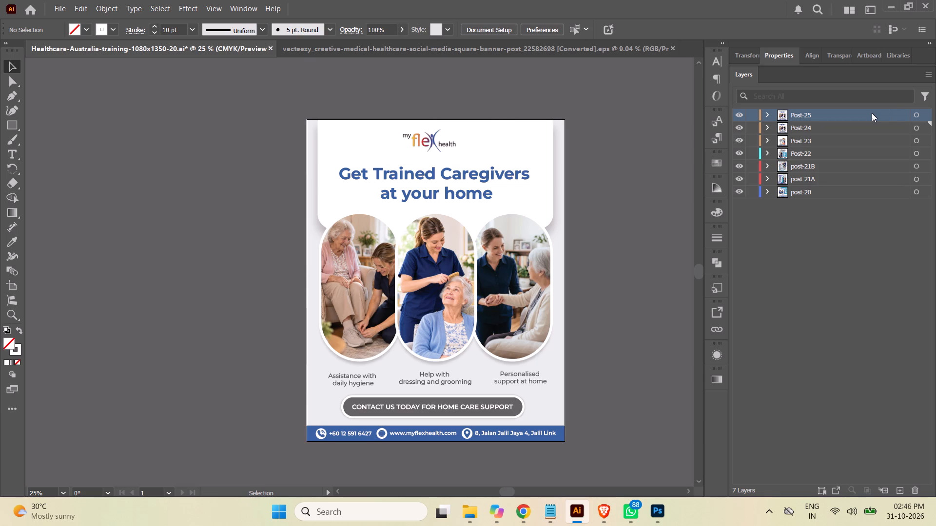
left_click(834, 296)
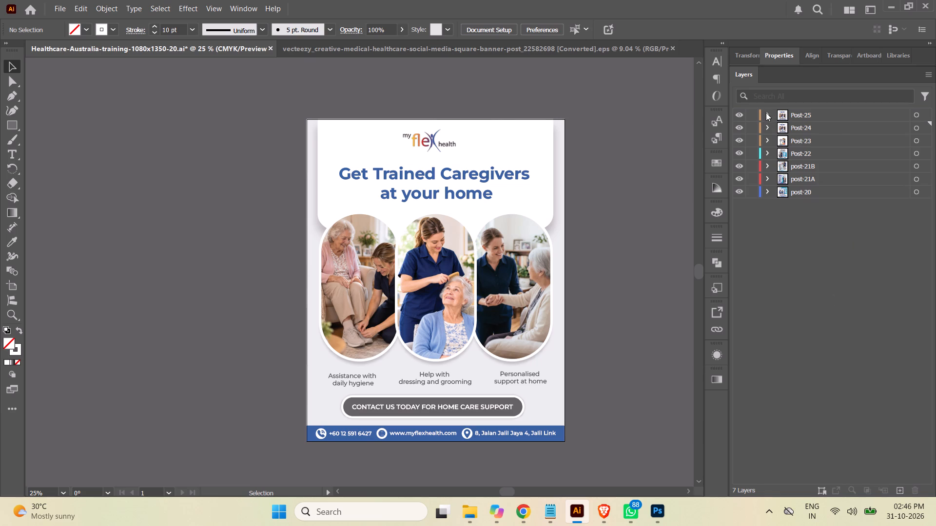
Expand the Post-25 layer to show its sublayers.
left_click(766, 113)
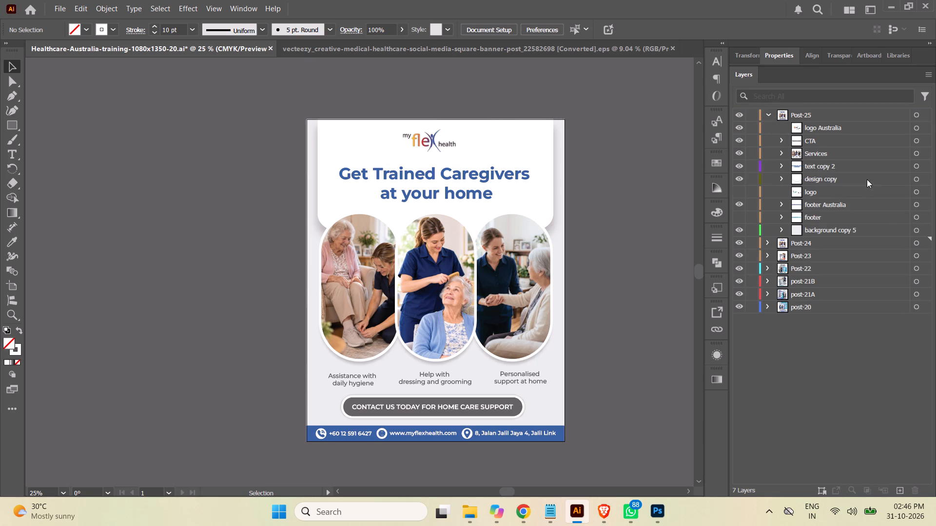